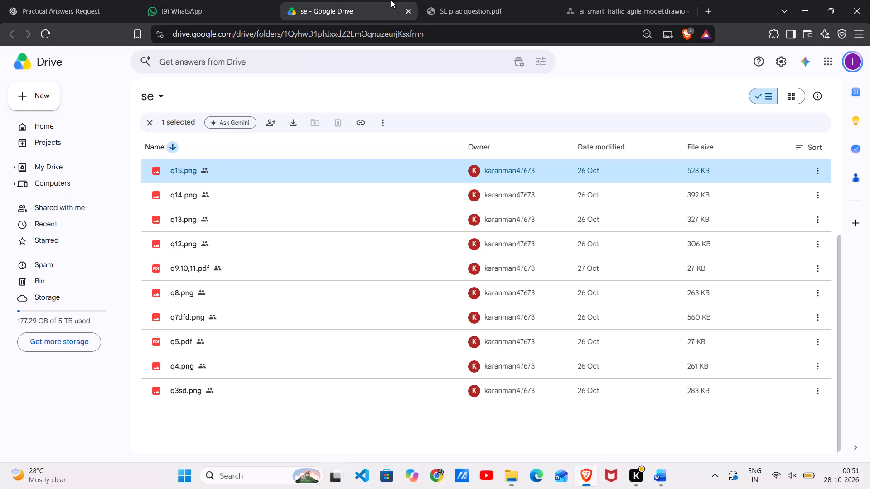
Delete ai_smart_traffic_agile_model.drawio from the se pract folder in File Explorer and refresh the folder.
click(583, 14)
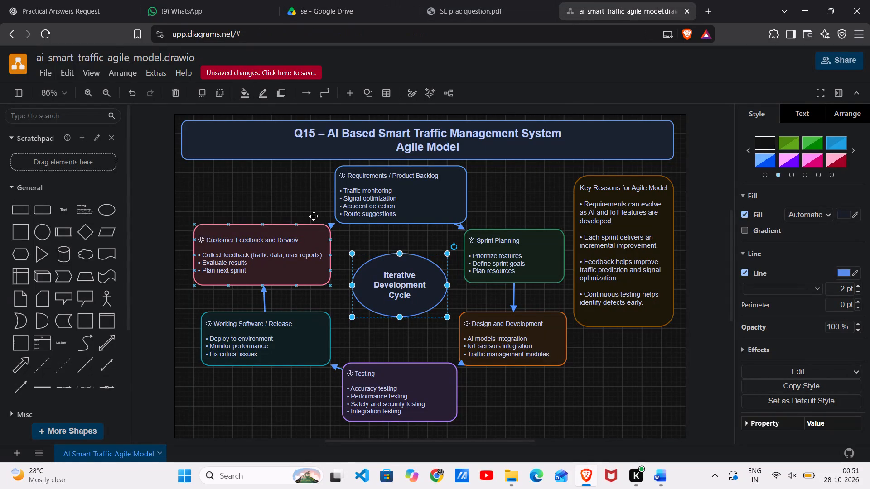
key(alt+Tab)
key(alt+Tab)
key(alt+shift+Tab)
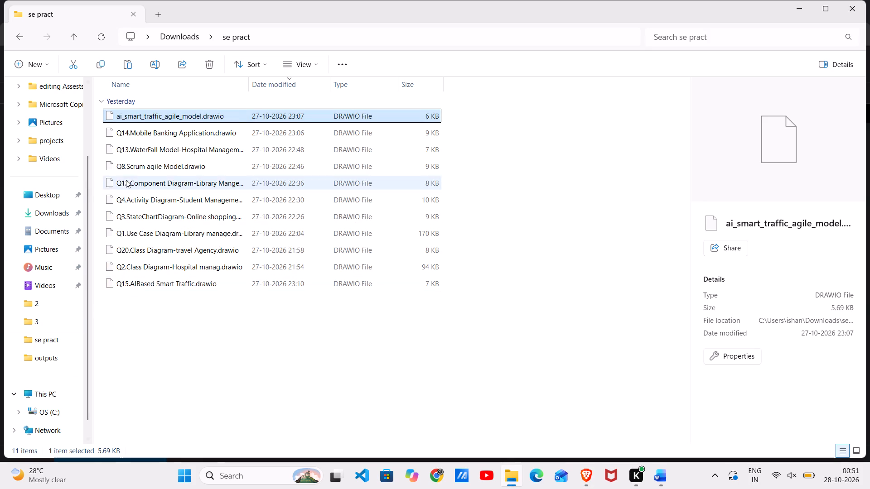
right_click(244, 116)
click(406, 134)
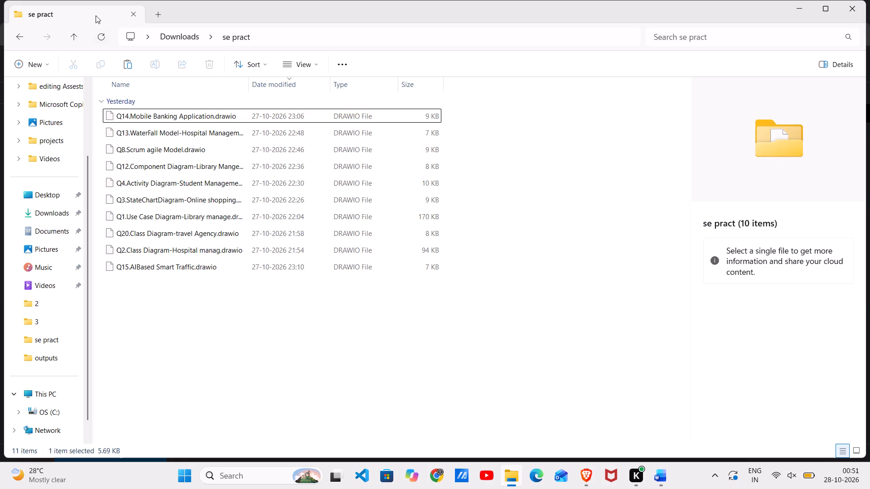
click(100, 37)
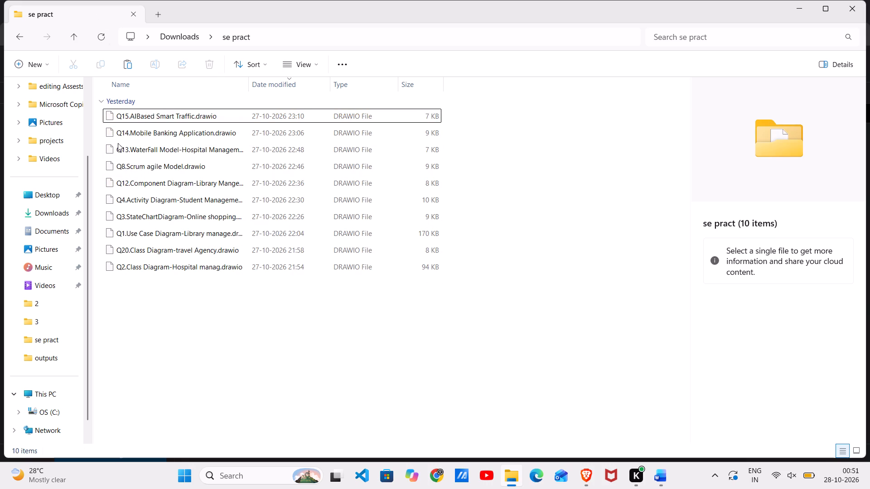
click(97, 42)
triple_click(97, 42)
click(97, 42)
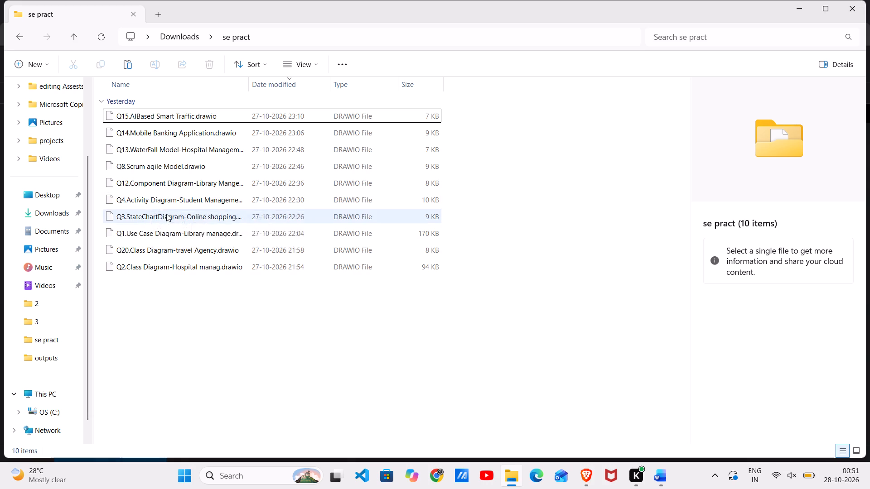
key(alt+Tab)
key(alt+Tab)
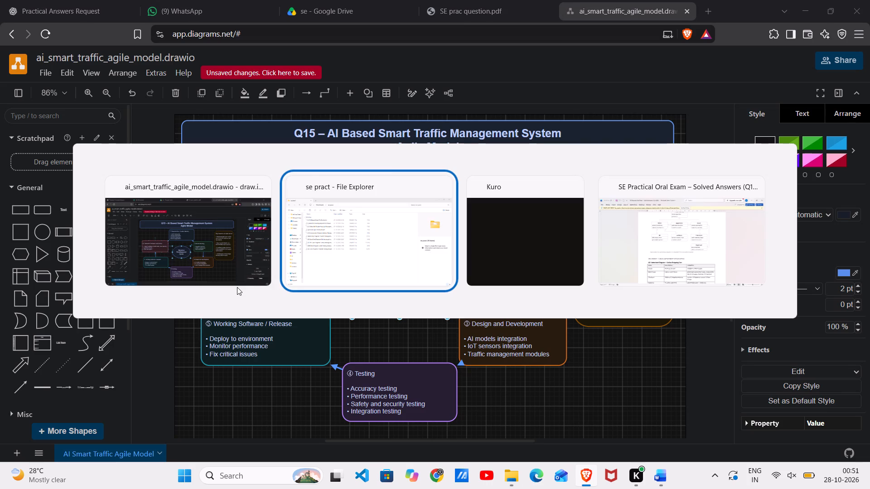
key(alt+Tab)
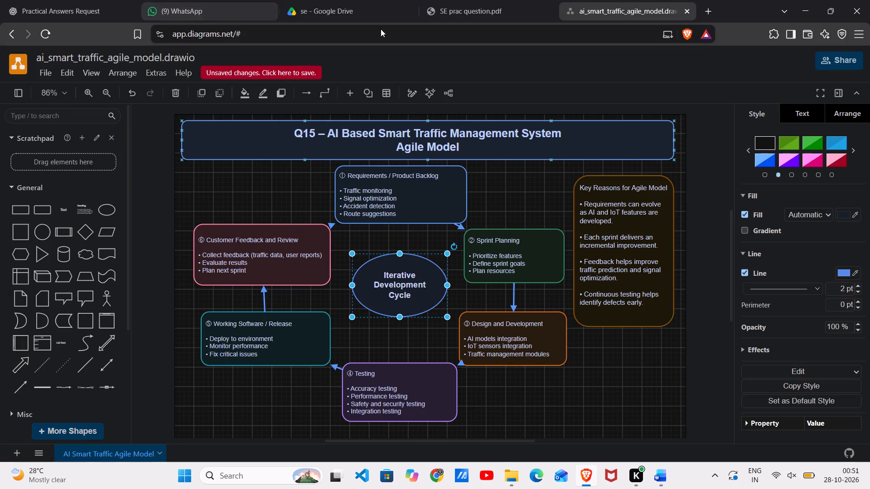
click(450, 12)
scroll(412, 233, down, 2)
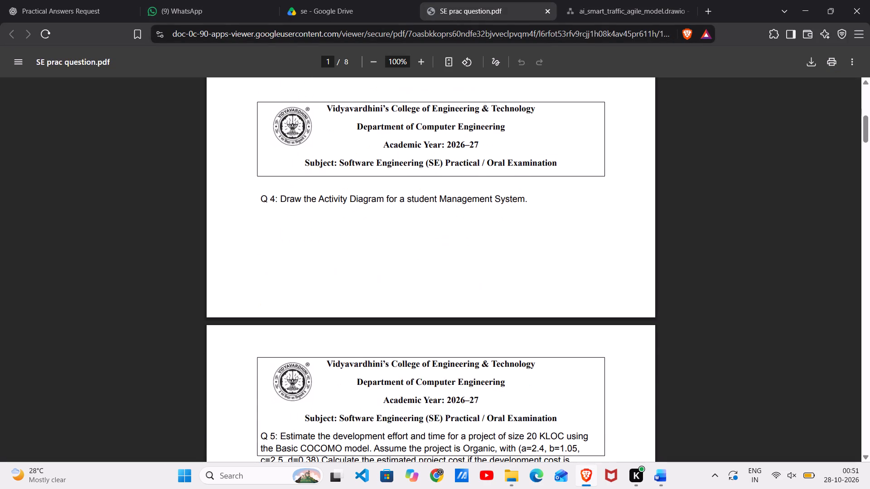
click(310, 14)
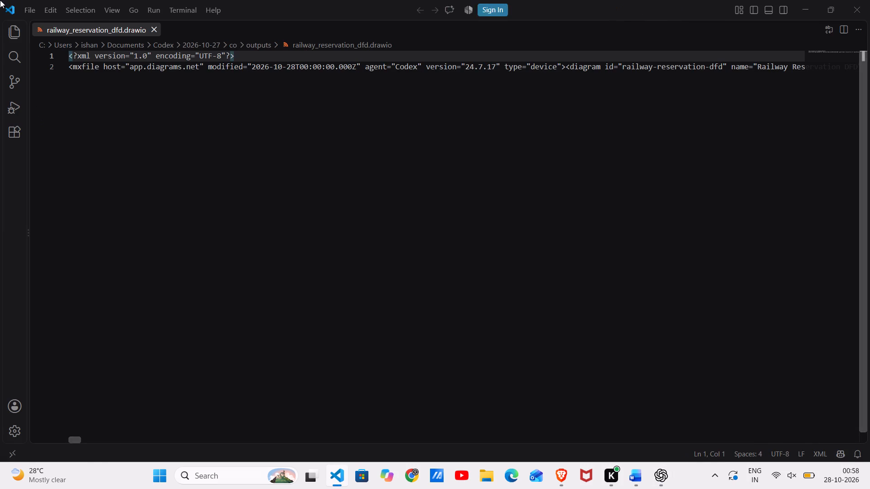
click(23, 14)
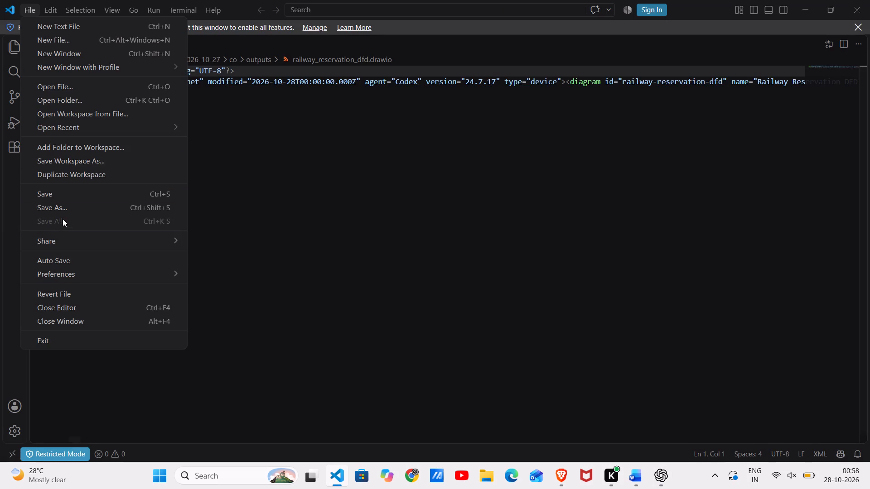
click(61, 211)
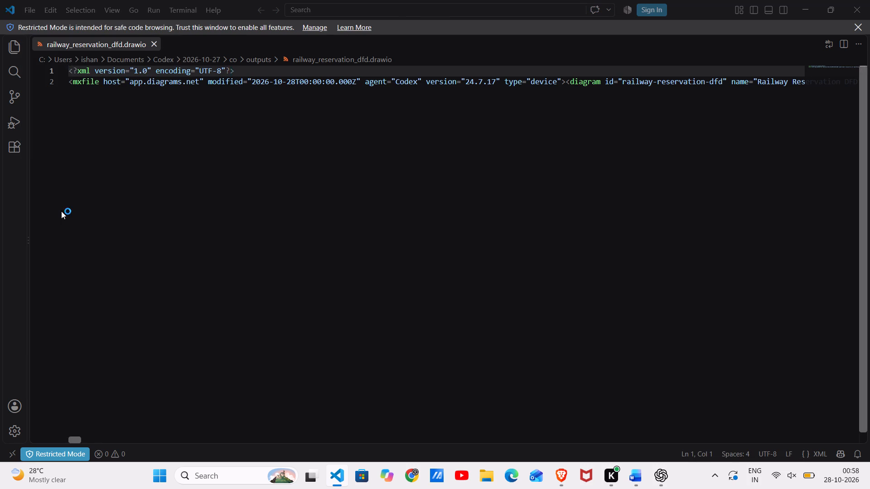
scroll(41, 125, down, 2)
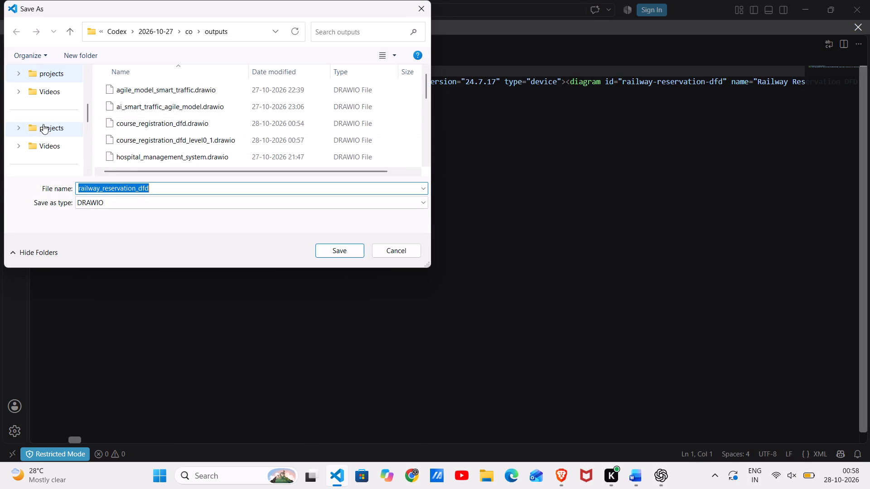
scroll(43, 124, down, 4)
scroll(44, 127, up, 3)
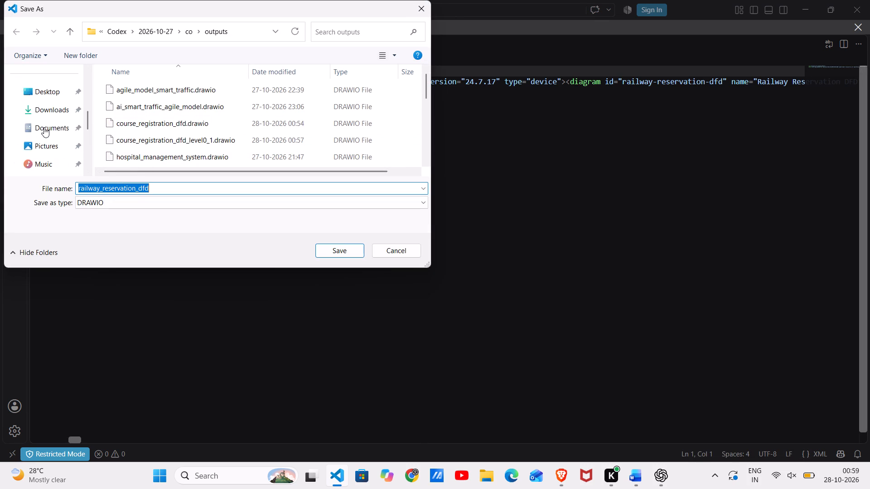
scroll(44, 127, up, 1)
click(58, 159)
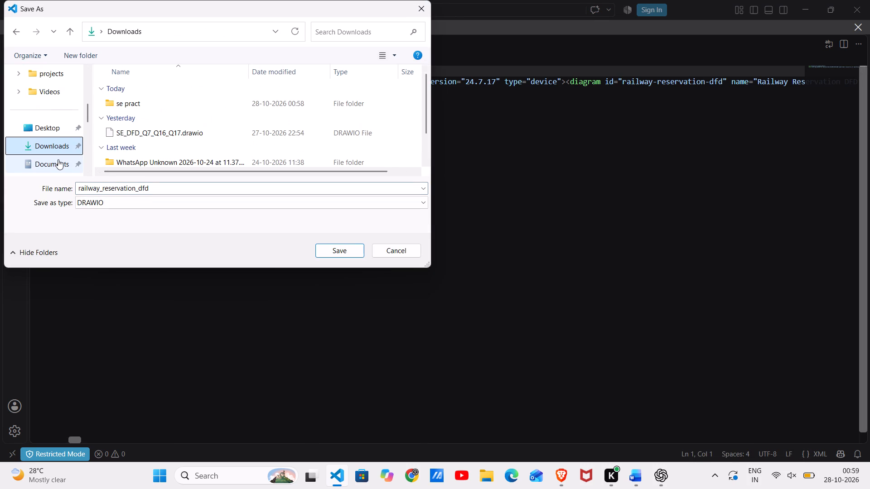
double_click(175, 108)
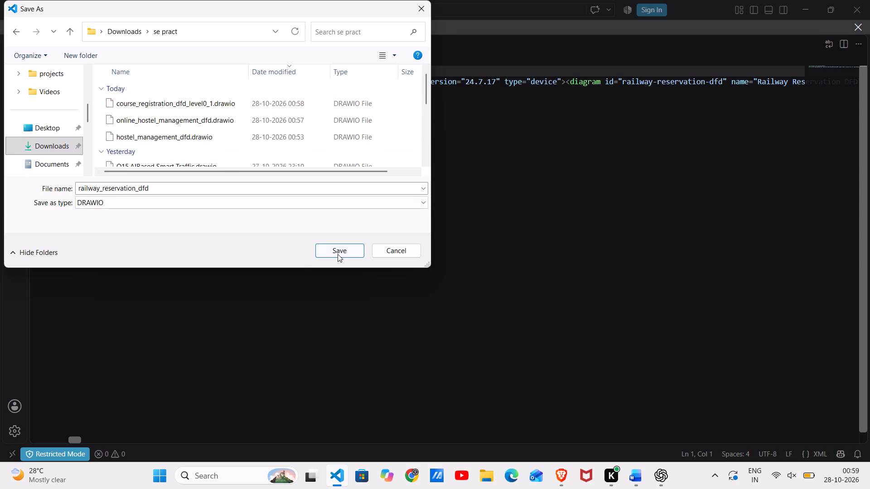
click(338, 252)
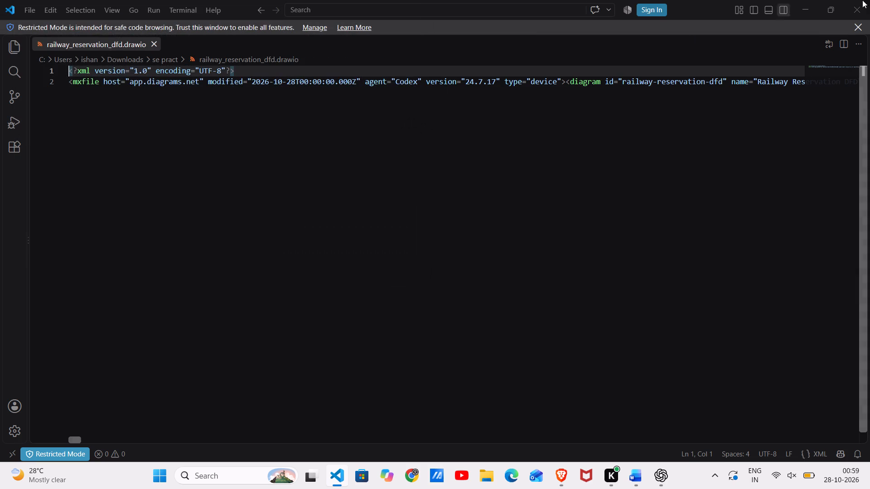
click(869, 0)
Switch to draw.io in Brave and open online_hostel_management_dfd.drawio from Downloads > se pract in a new tab.
click(801, 11)
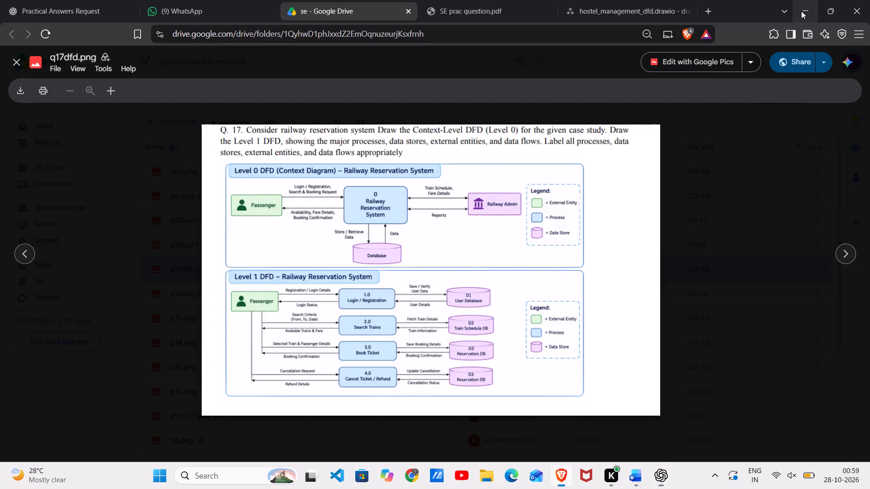
key(alt+Tab)
key(alt+Tab)
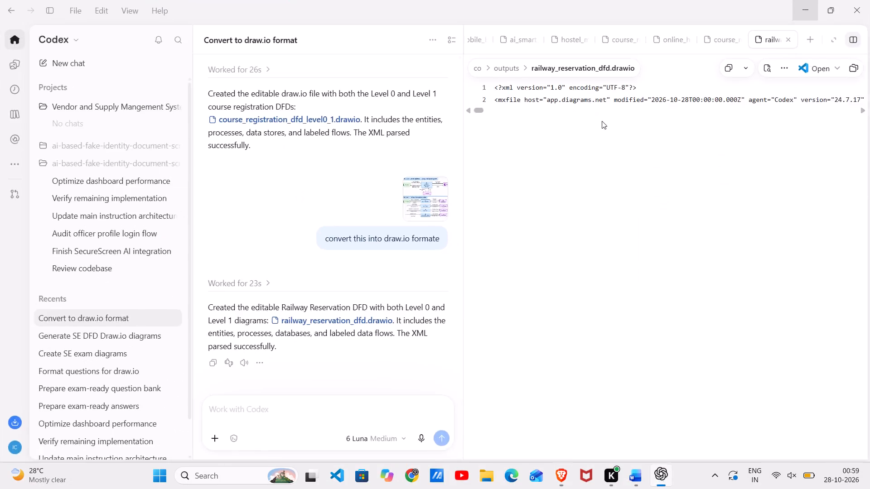
click(625, 8)
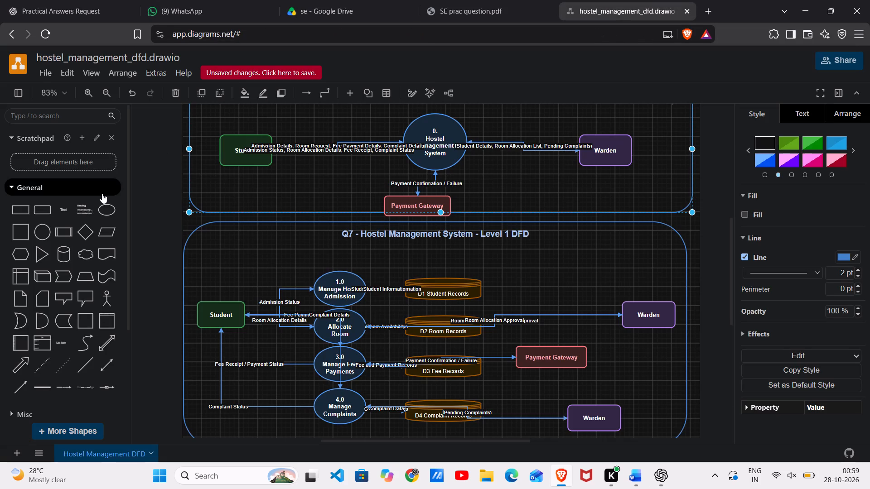
click(42, 72)
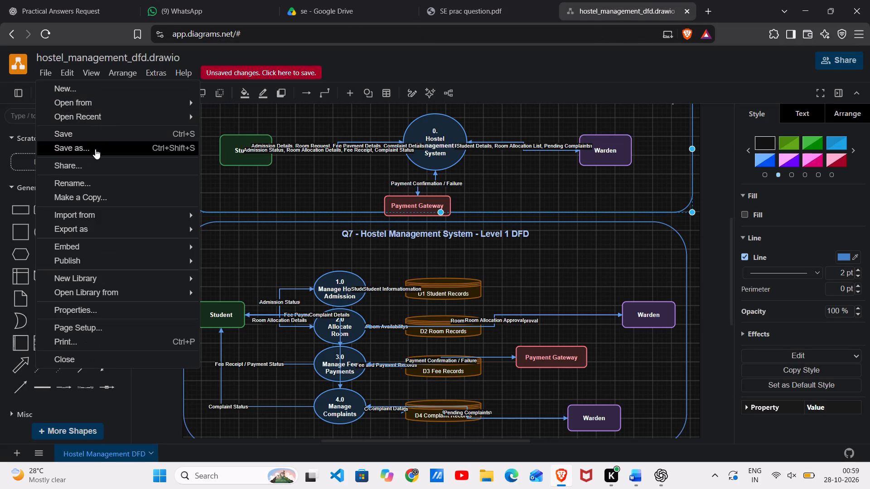
click(135, 95)
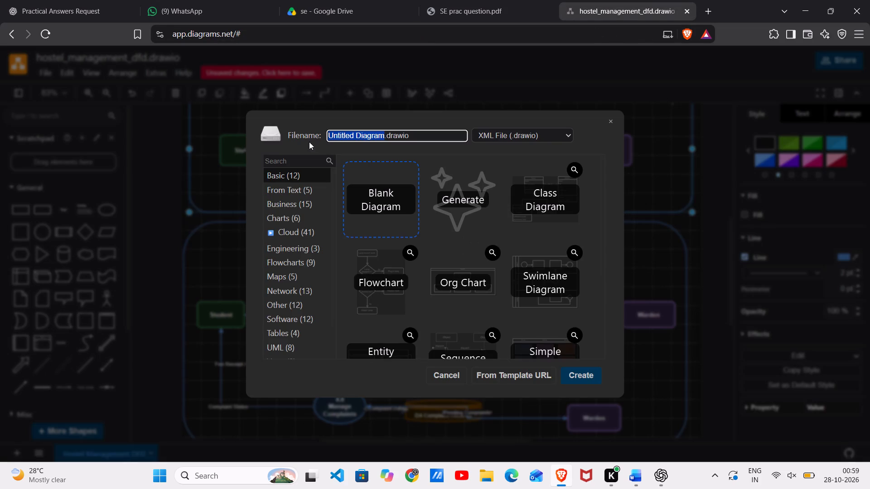
click(155, 128)
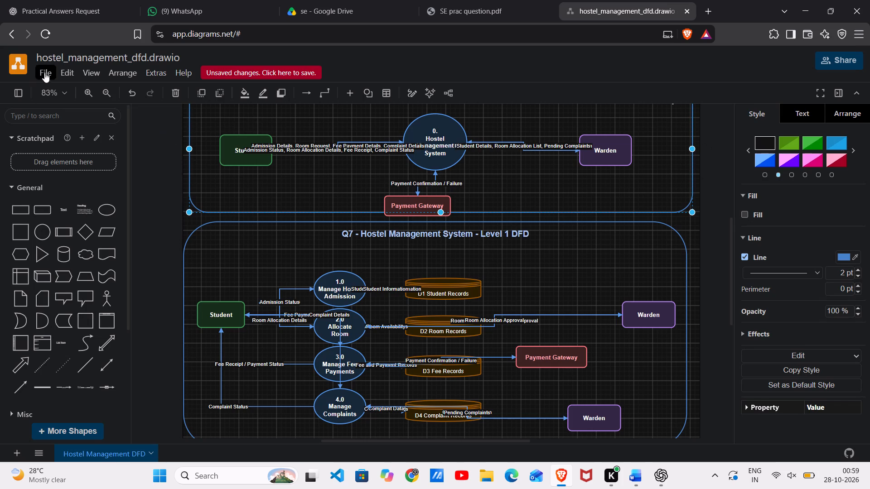
click(46, 74)
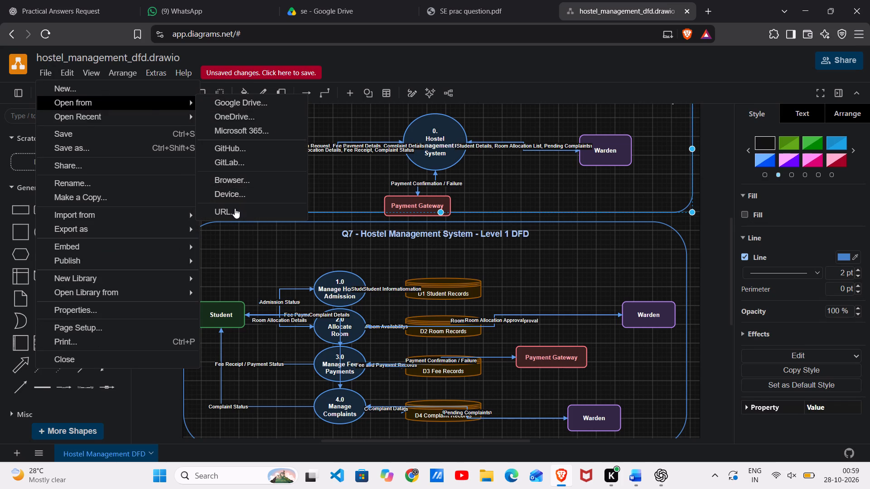
click(235, 187)
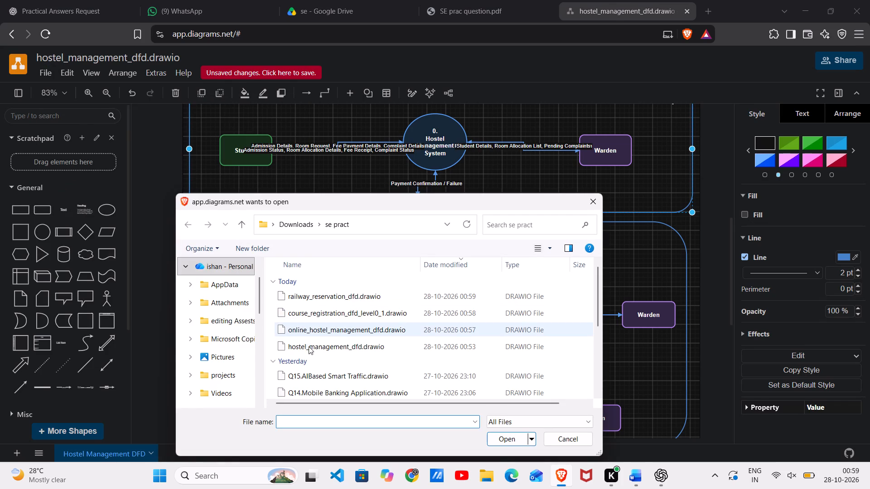
click(318, 333)
click(497, 441)
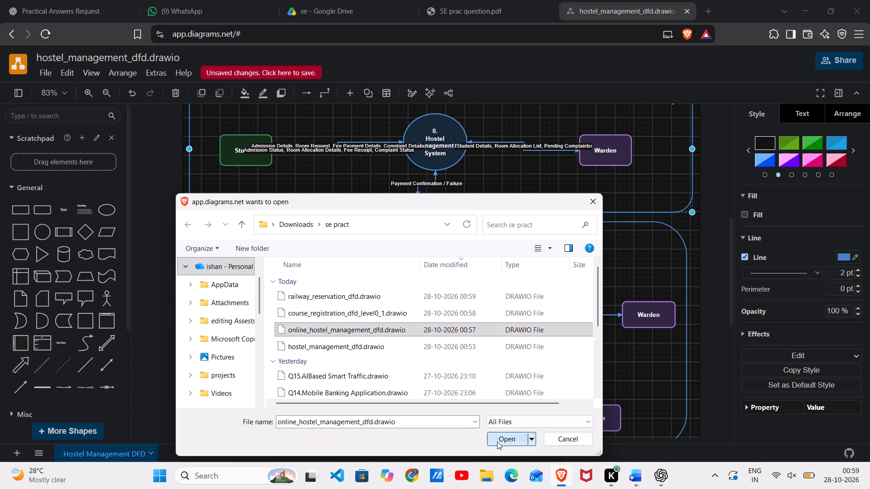
click(461, 262)
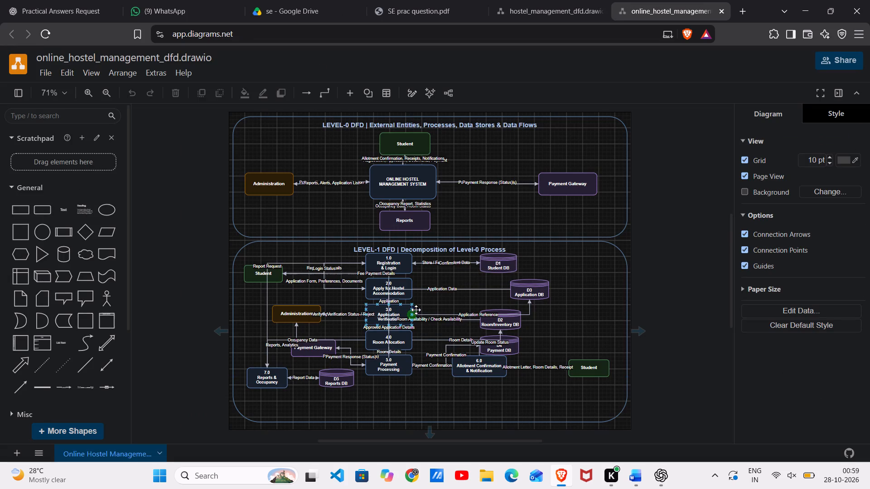
Move the LEVEL-1 DFD frame slightly down and the LEVEL-0 DFD frame slightly left.
drag(422, 402, 418, 412)
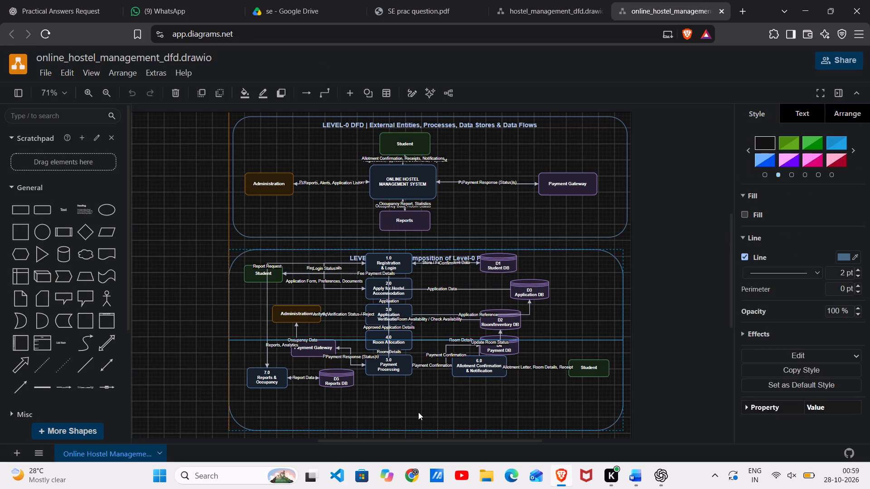
drag(418, 412, 422, 411)
click(681, 319)
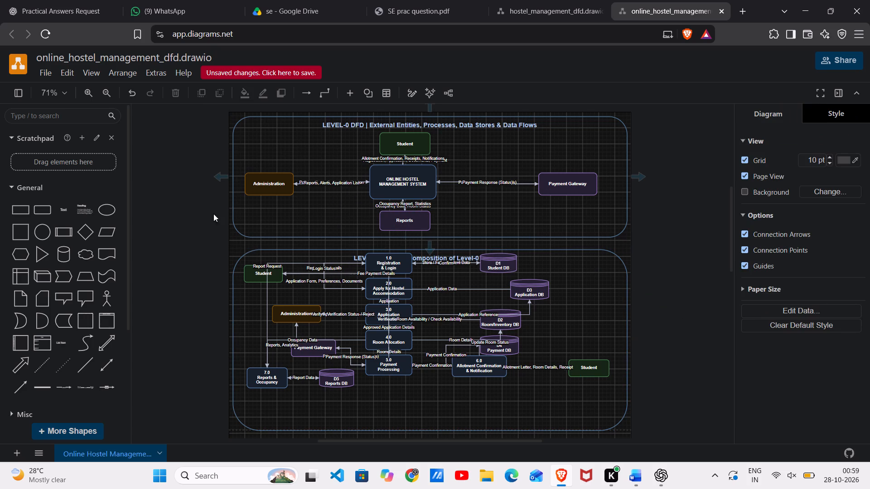
drag(273, 201, 272, 204)
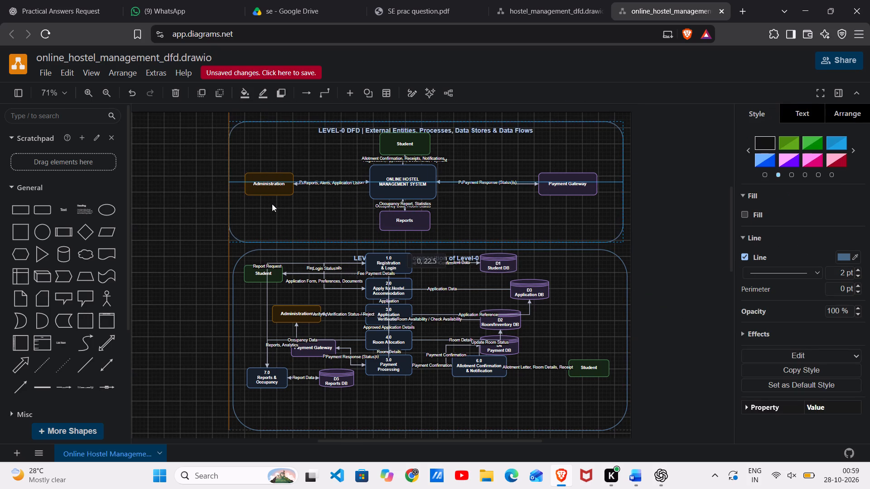
drag(272, 204, 271, 201)
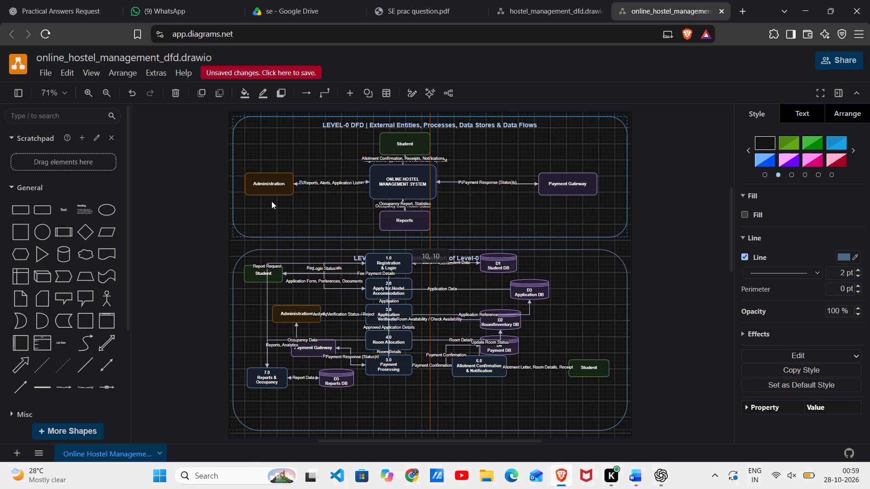
drag(271, 201, 269, 201)
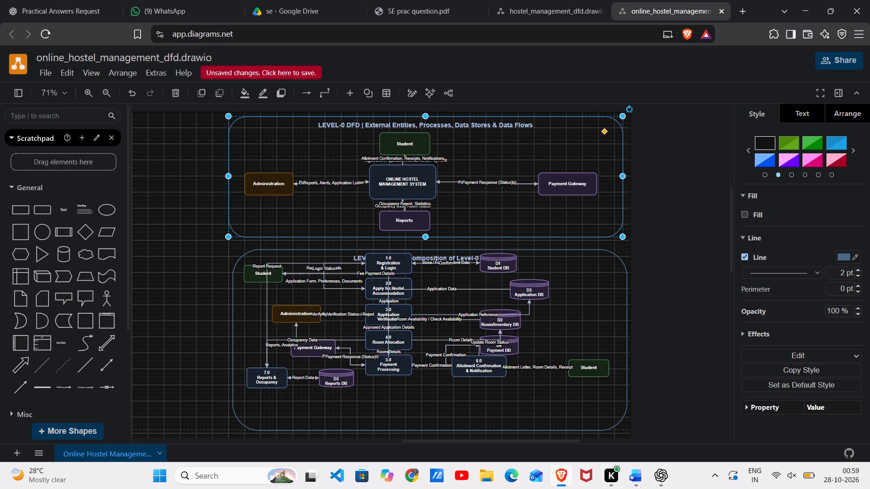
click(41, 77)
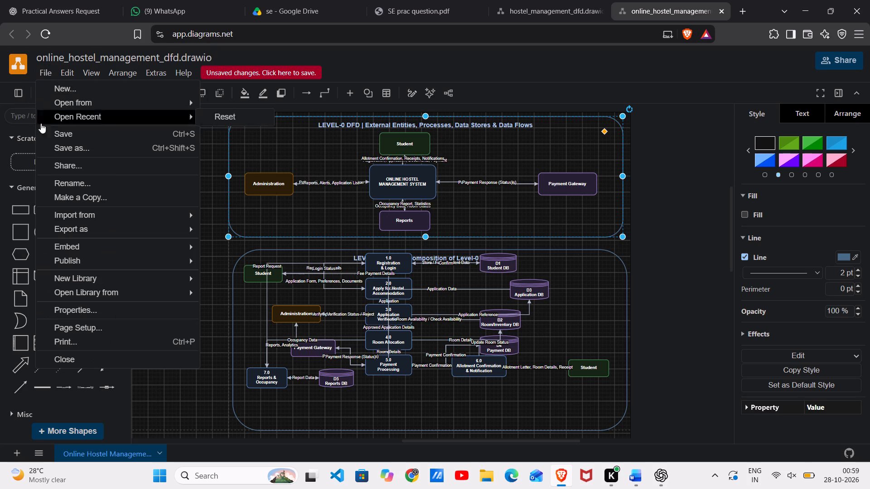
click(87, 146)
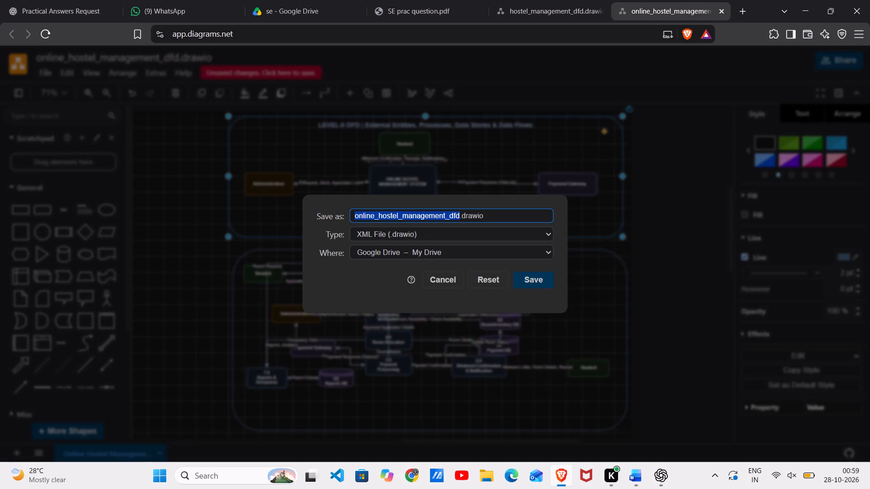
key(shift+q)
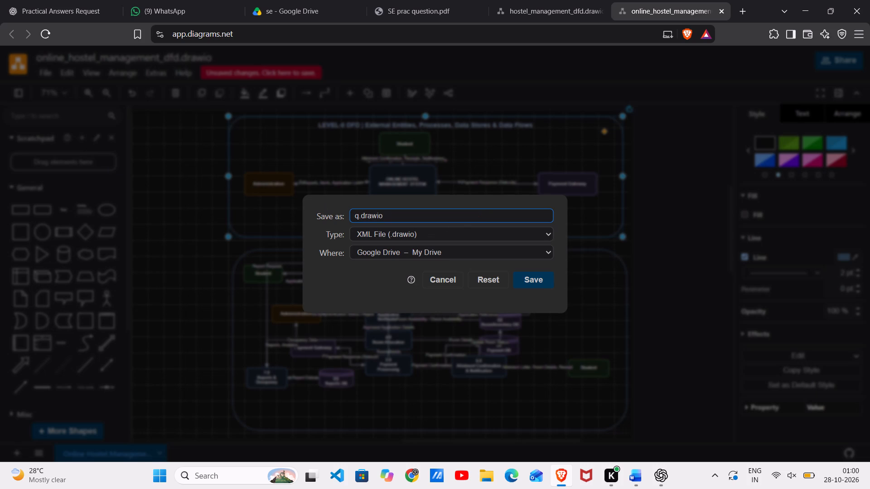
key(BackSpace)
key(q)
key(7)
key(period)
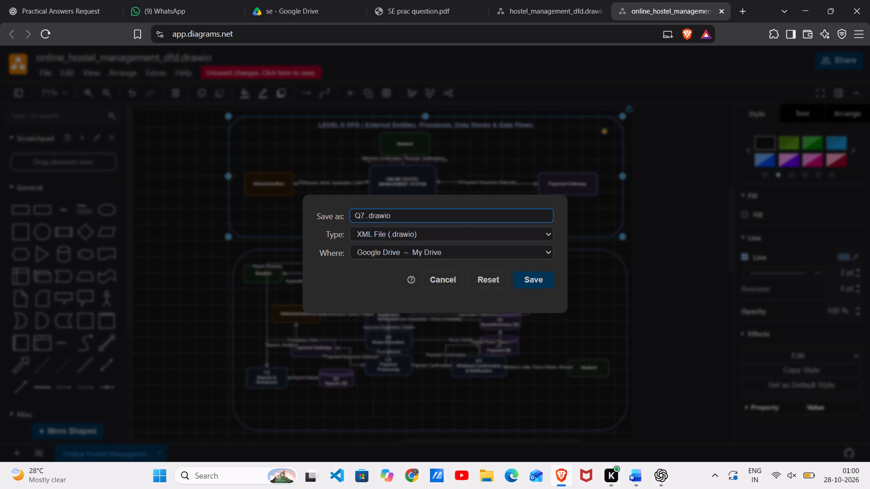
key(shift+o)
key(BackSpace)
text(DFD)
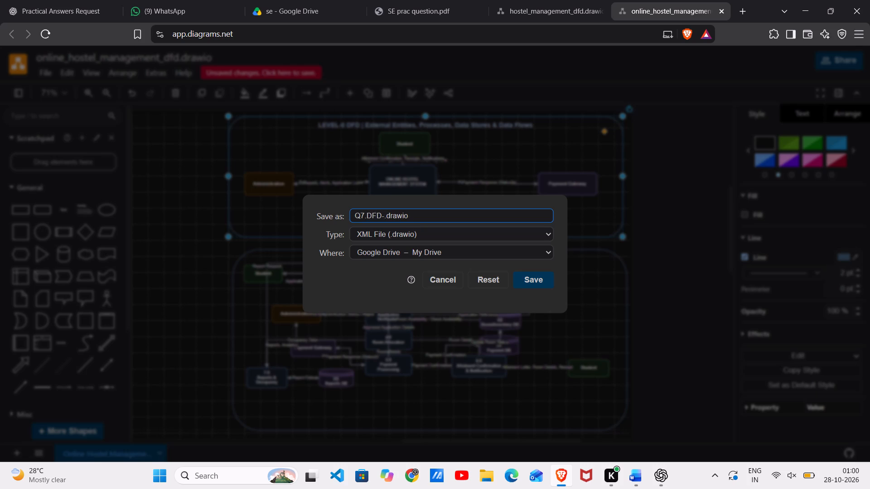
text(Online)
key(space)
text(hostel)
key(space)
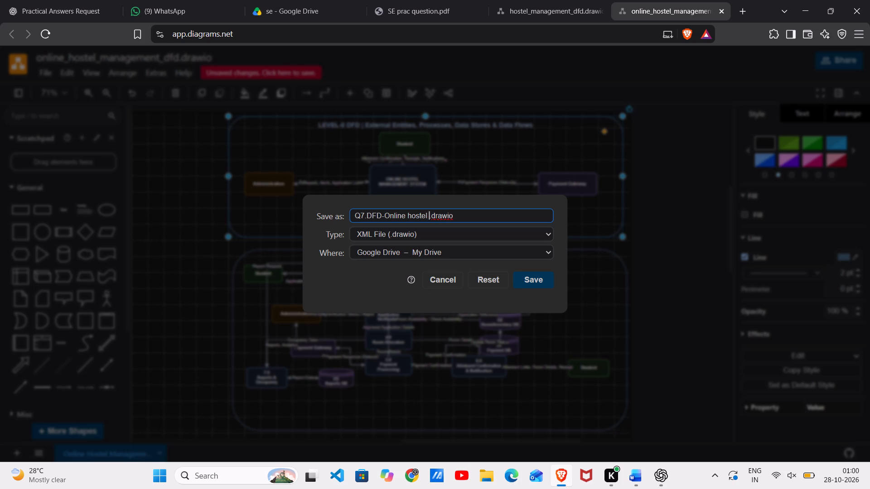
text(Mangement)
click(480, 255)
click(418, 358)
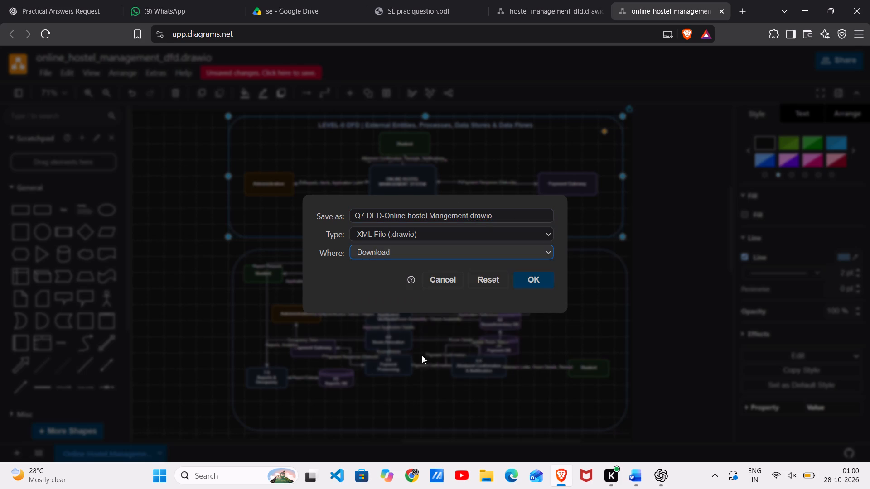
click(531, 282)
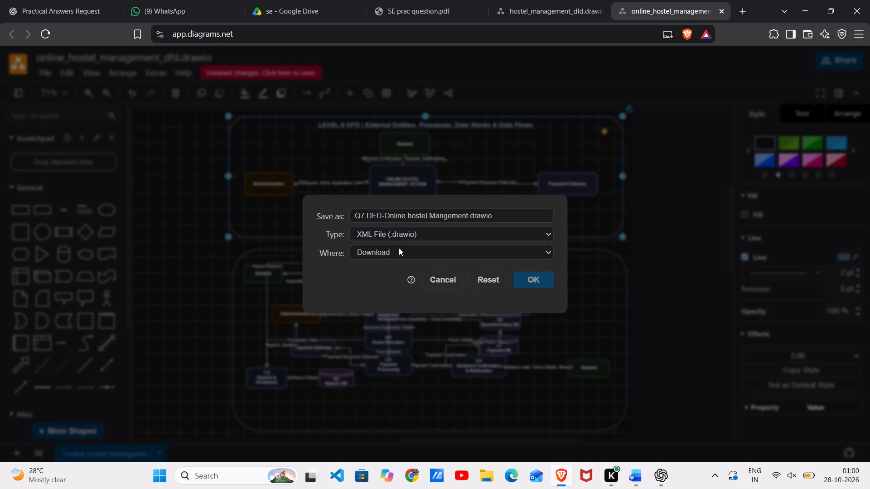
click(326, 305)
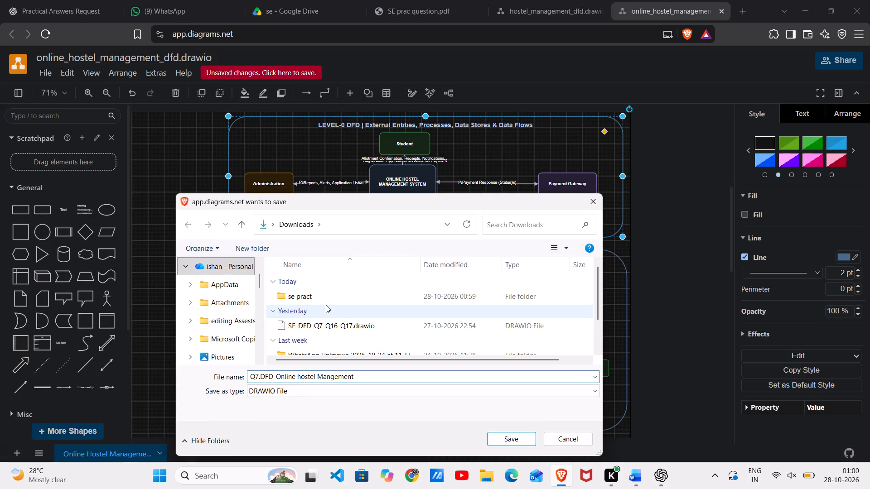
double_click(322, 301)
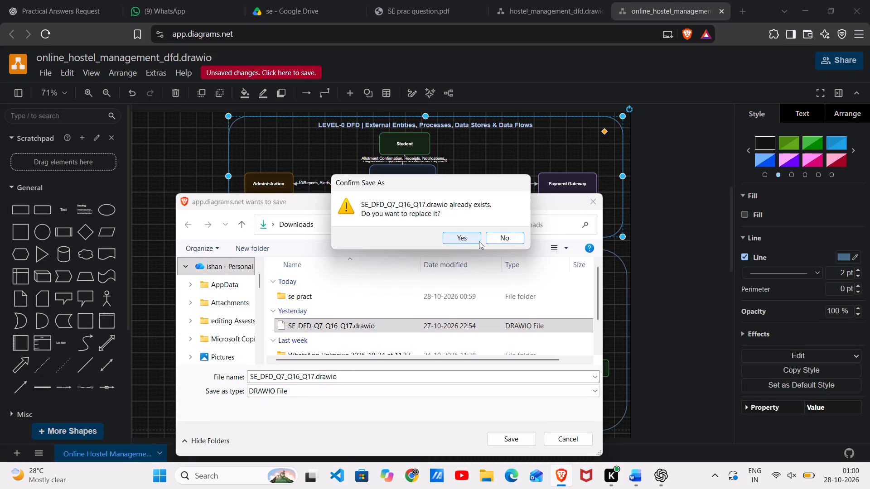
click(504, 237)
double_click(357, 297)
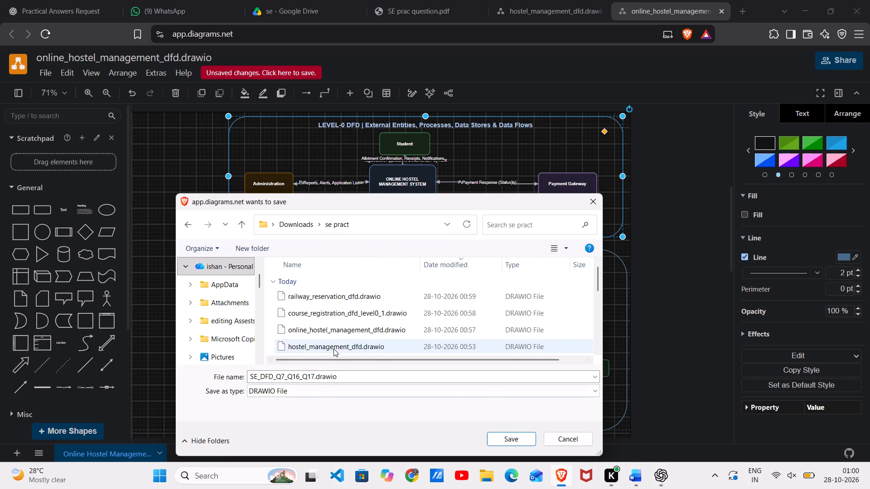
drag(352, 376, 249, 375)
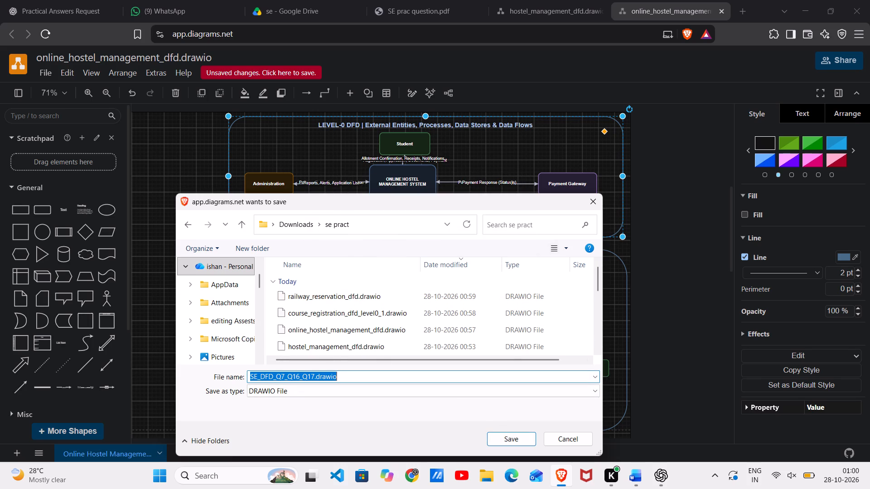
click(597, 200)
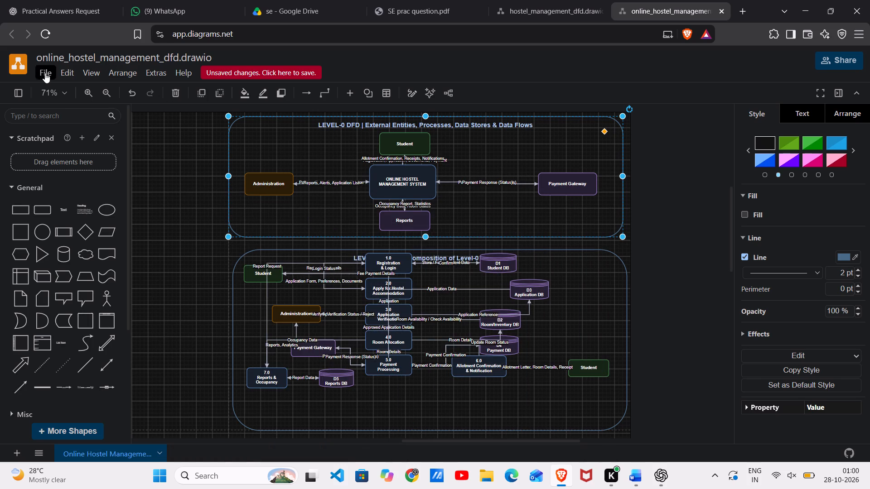
Save the online hostel diagram as "Q7.DFD-Online Hostel Mangement.drawio" in Downloads > se pract.
click(44, 72)
click(99, 151)
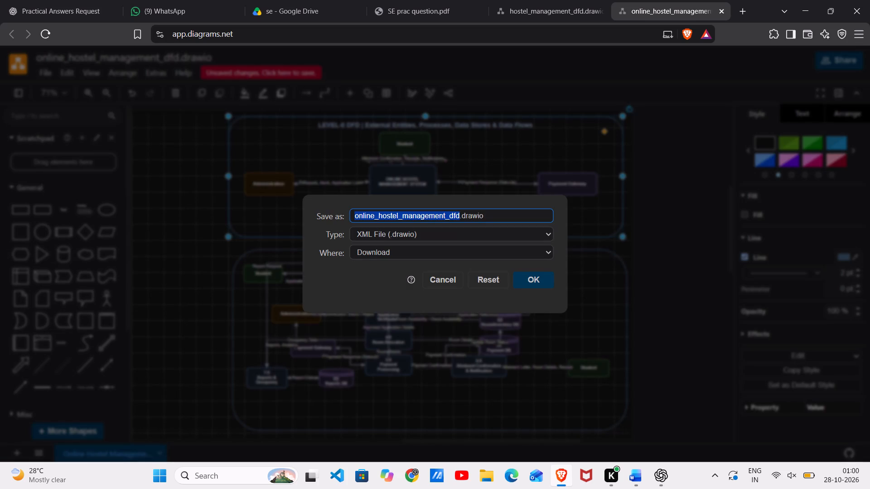
key(shift+q)
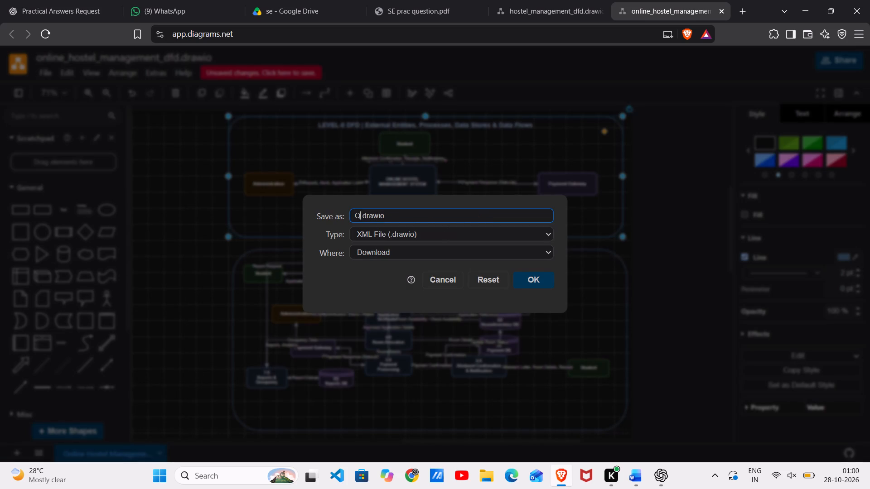
key(7)
key(period)
text(DFD)
key(minus)
text(Online)
key(space)
text(Hostel)
key(space)
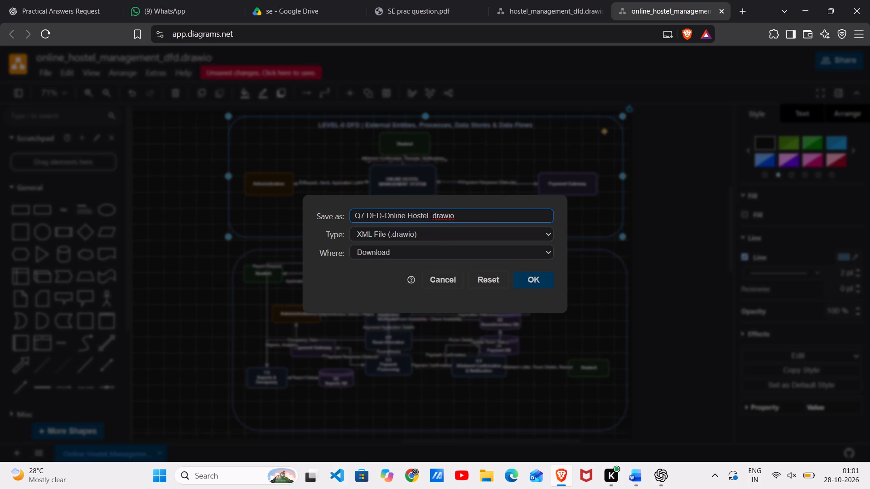
text(man)
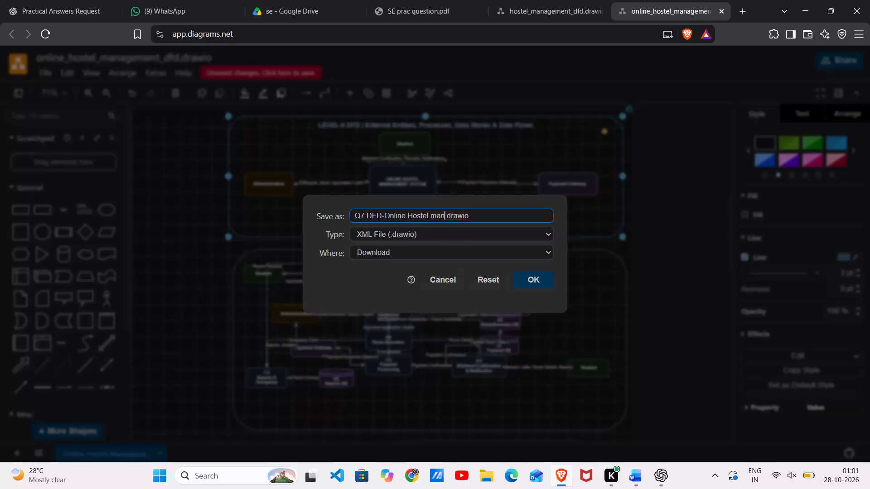
key(BackSpace)
key(BackSpace)
key(BackSpace)
text(Mangement)
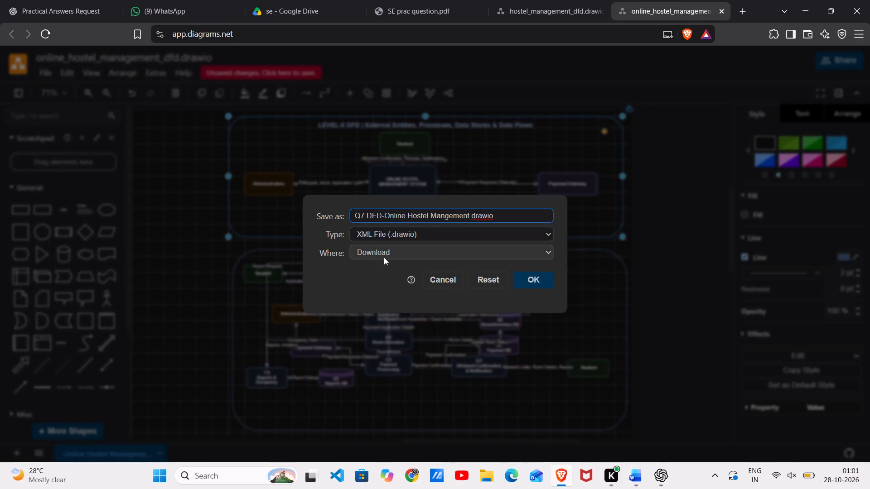
click(522, 283)
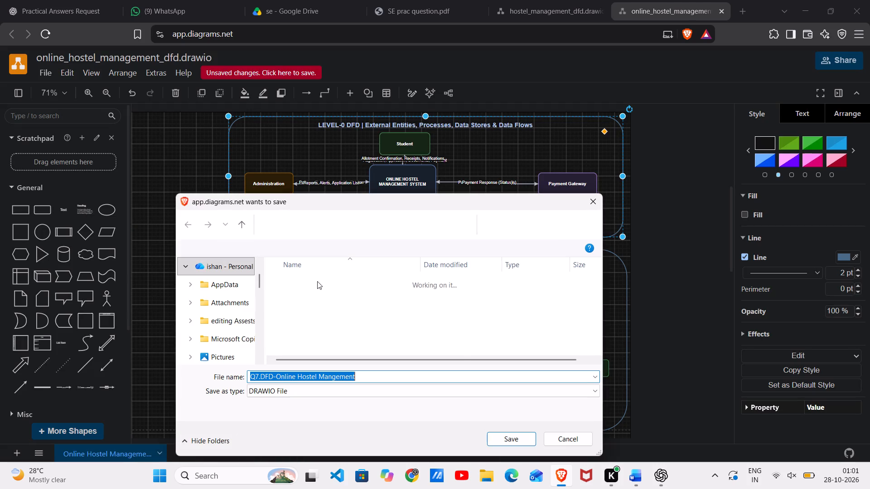
double_click(291, 294)
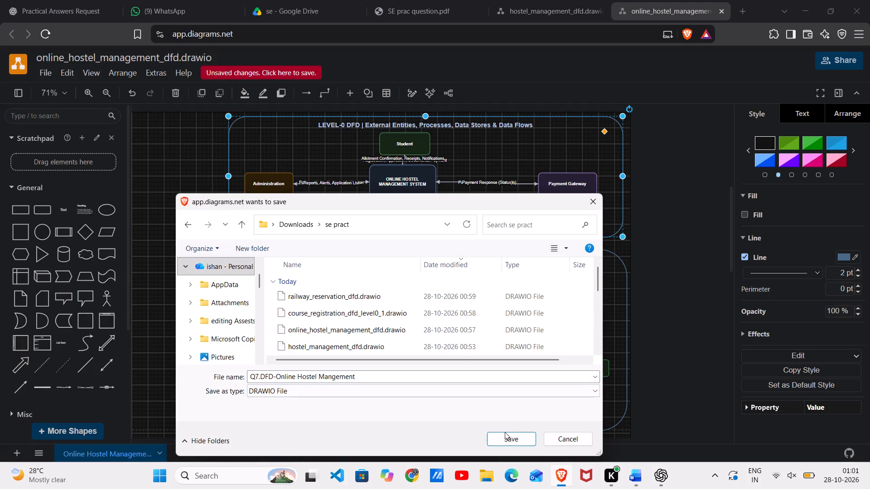
click(507, 439)
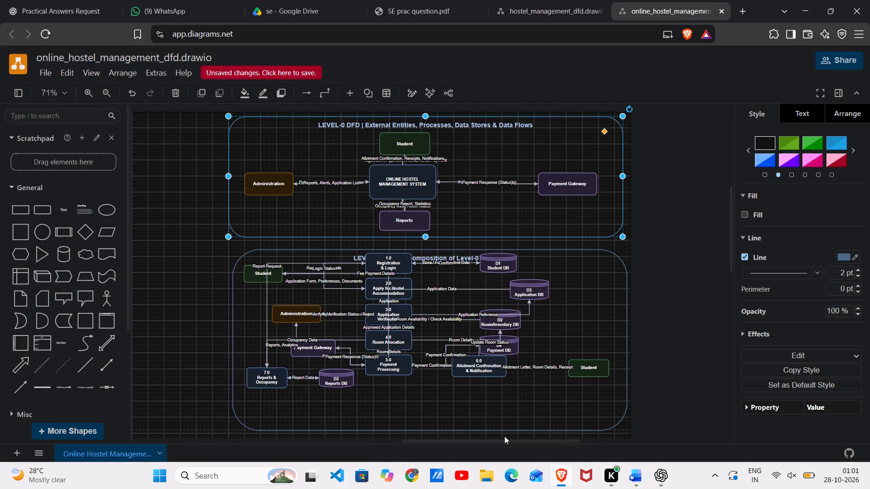
click(36, 77)
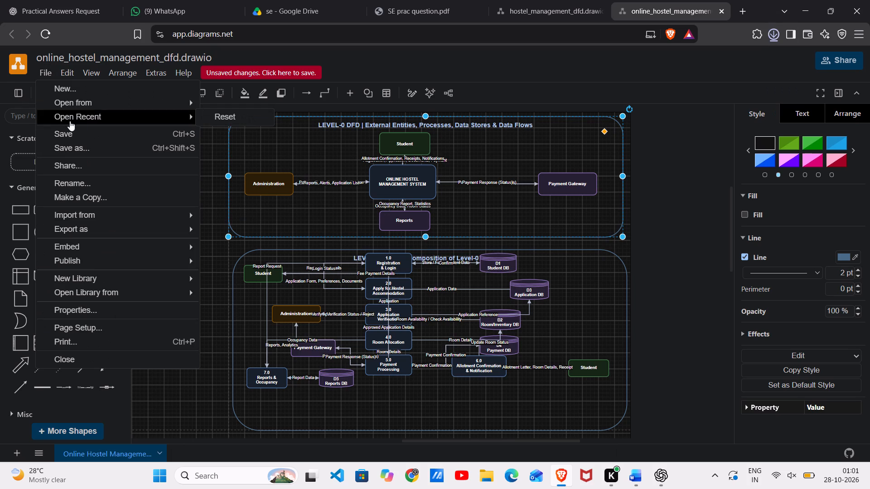
click(237, 195)
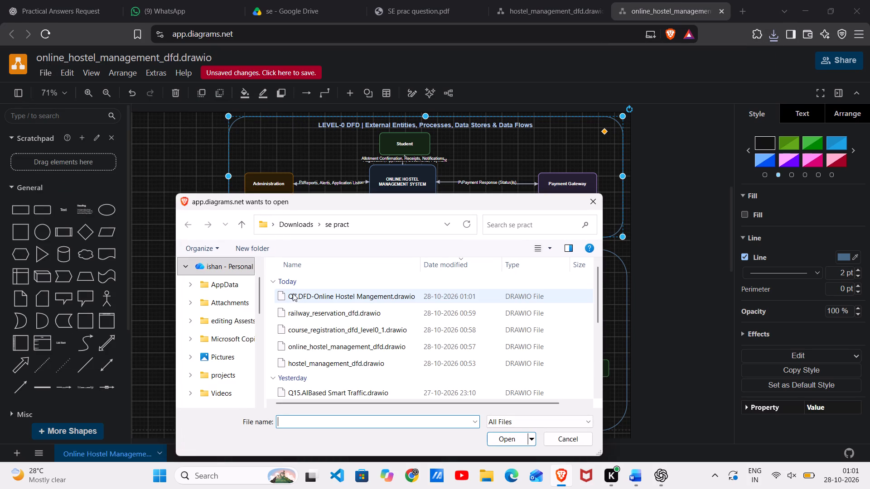
double_click(304, 334)
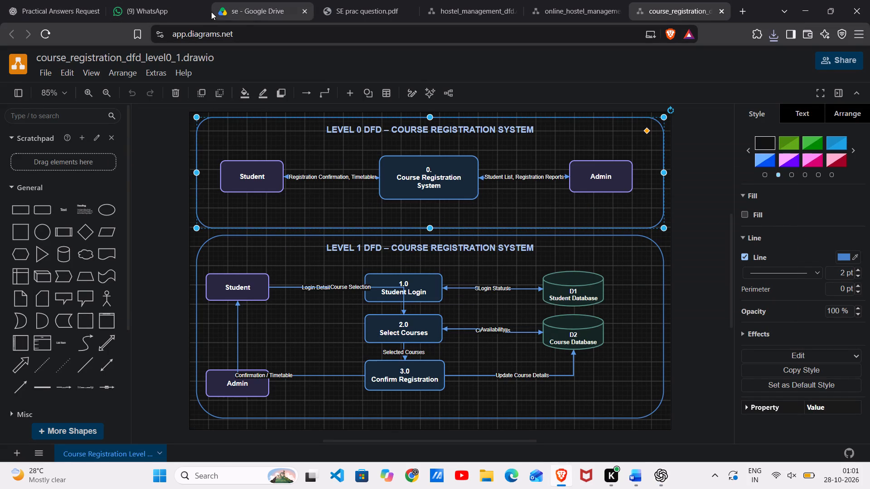
Open the reference image q16dfd.png from the se folder in Google Drive.
click(243, 15)
key(Escape)
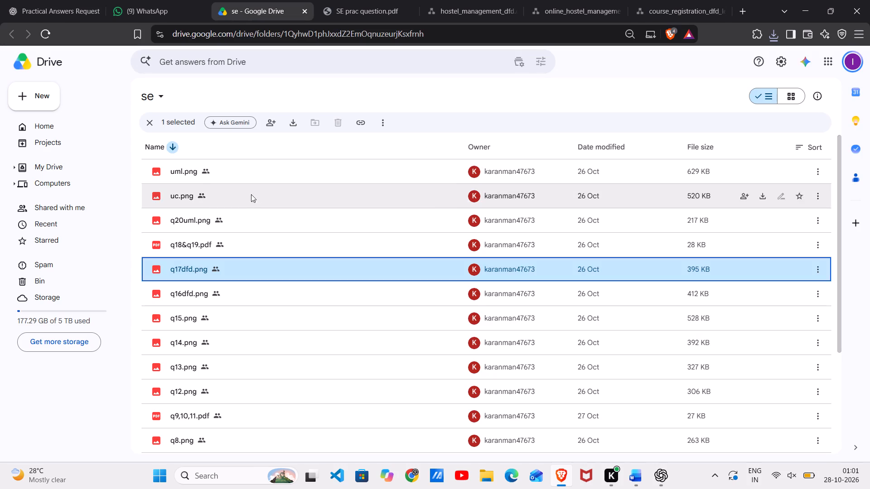
double_click(180, 294)
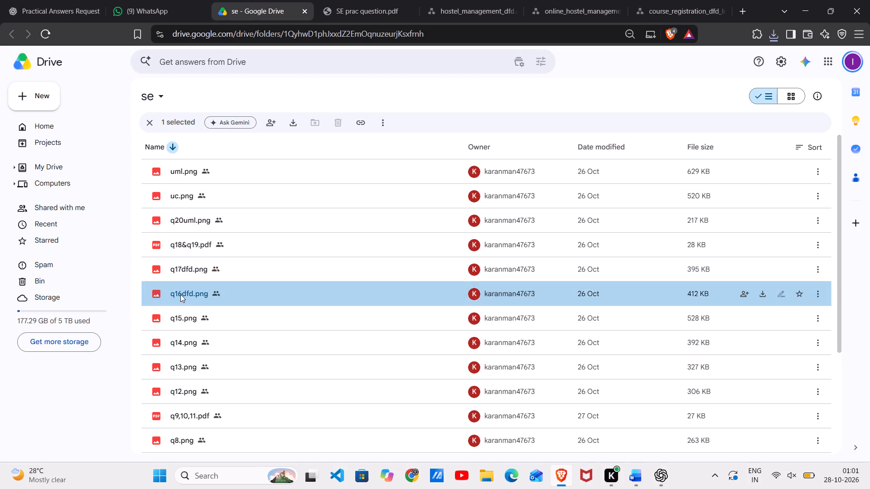
click(180, 294)
Move the course_registration_dfd_level0_1.drawio tab into its own maximized browser window and return to the original window.
click(658, 14)
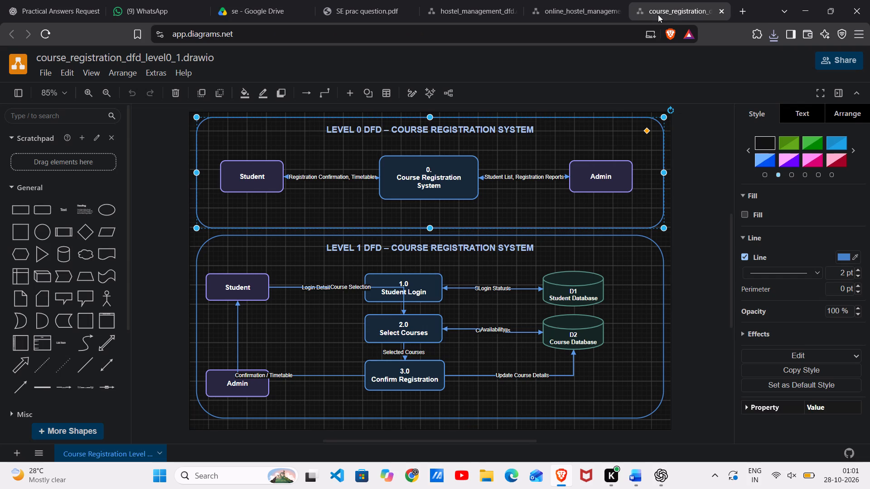
drag(676, 7, 672, 44)
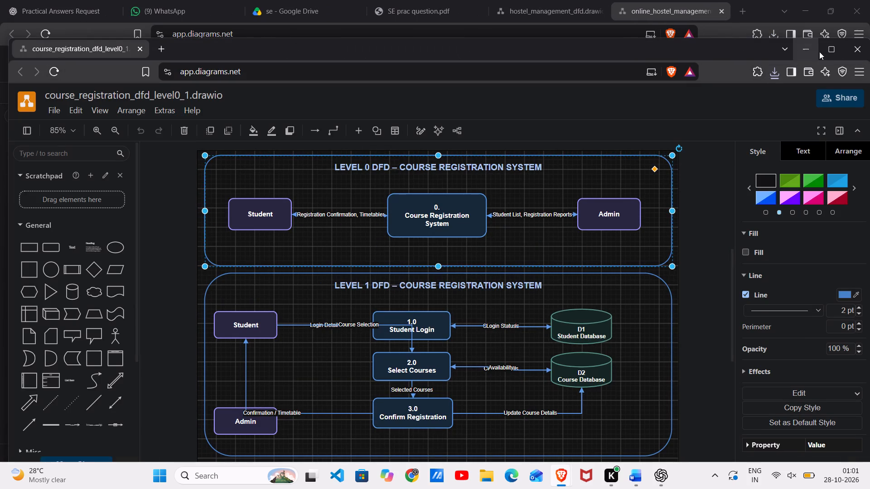
click(827, 52)
key(alt+Tab)
key(alt+Tab)
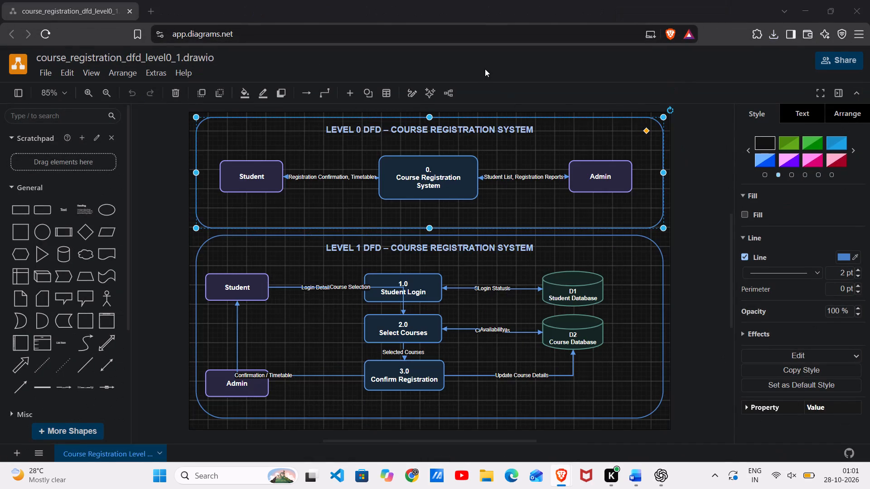
key(alt+Tab)
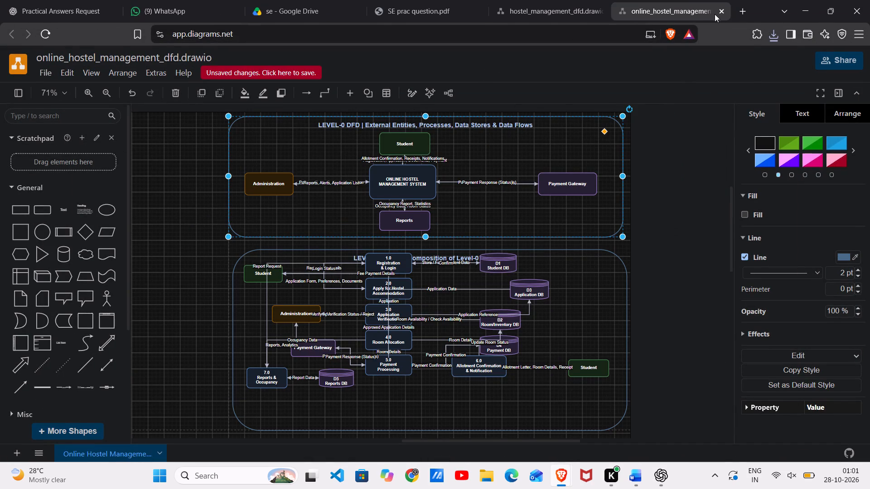
Close the online_hostel_management_dfd and hostel_management_dfd tabs, leaving without saving their changes.
click(722, 14)
click(475, 112)
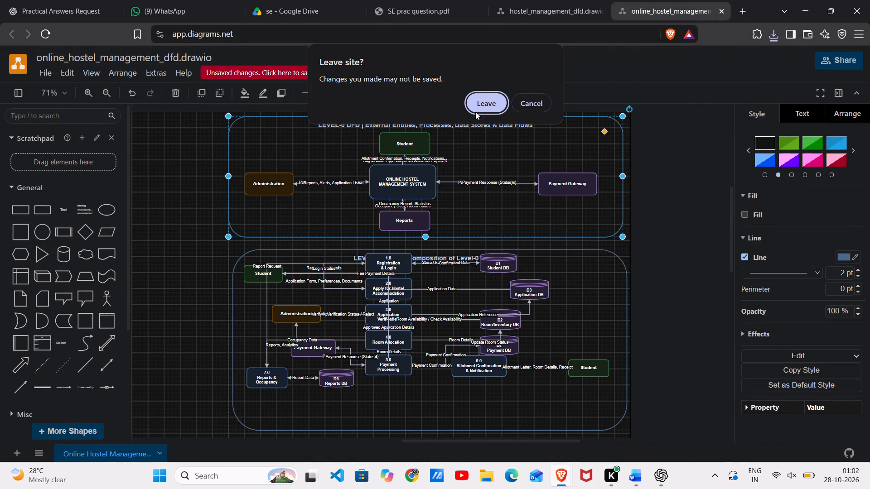
click(690, 8)
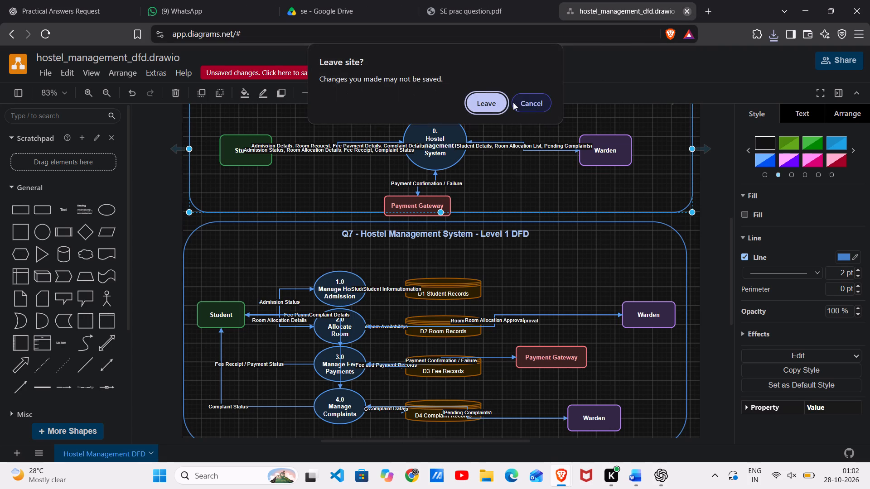
click(496, 104)
Using q16dfd.png as reference, reroute the Level 1 Confirmation / Timetable connector so its horizontal run passes just above the Admin box.
click(320, 9)
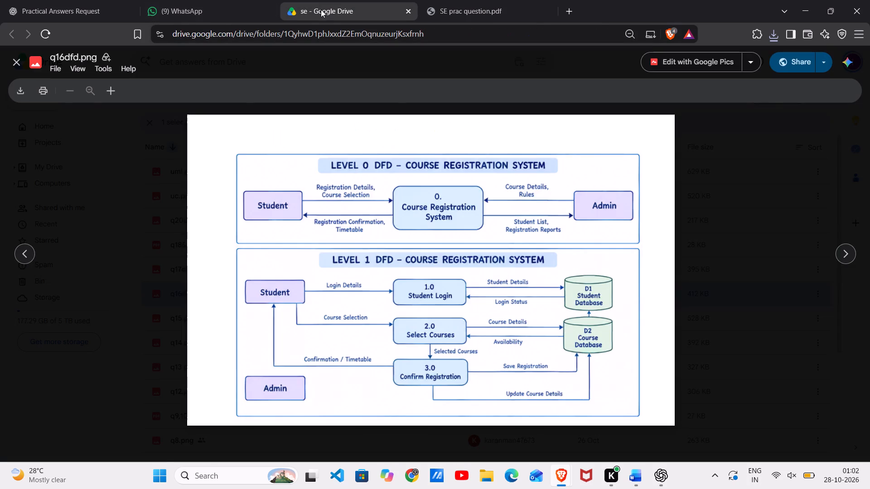
key(alt+Tab)
key(alt+Tab)
key(alt+Tab)
drag(307, 377, 316, 360)
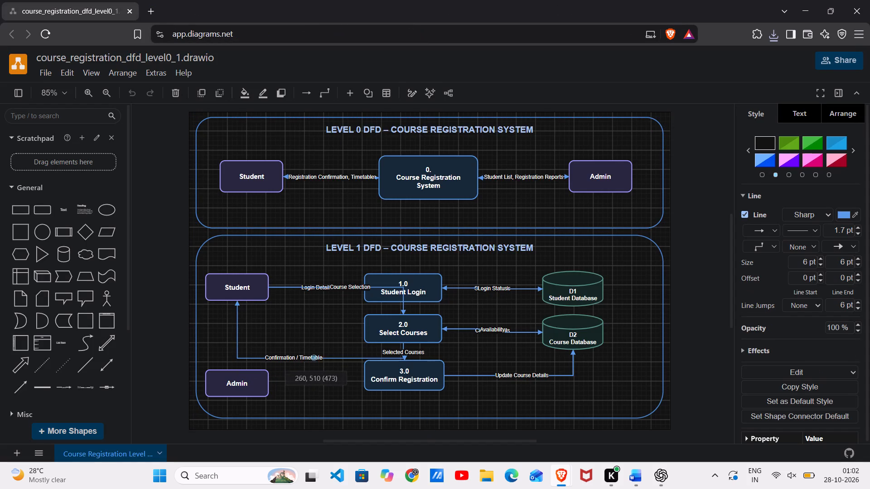
drag(316, 360, 278, 360)
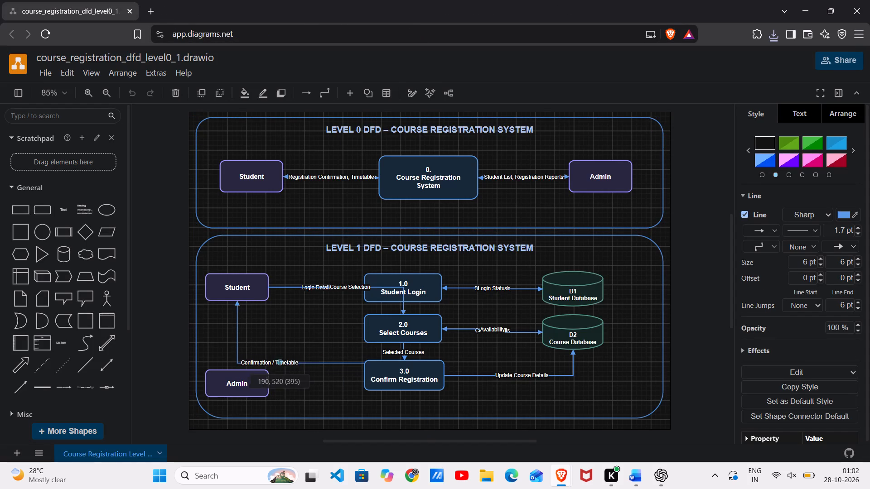
drag(278, 360, 254, 363)
Using q16dfd.png as reference, reroute the Level 1 Course Selection connector from the underside of Student across to 2.0 Select Courses.
key(alt+Tab)
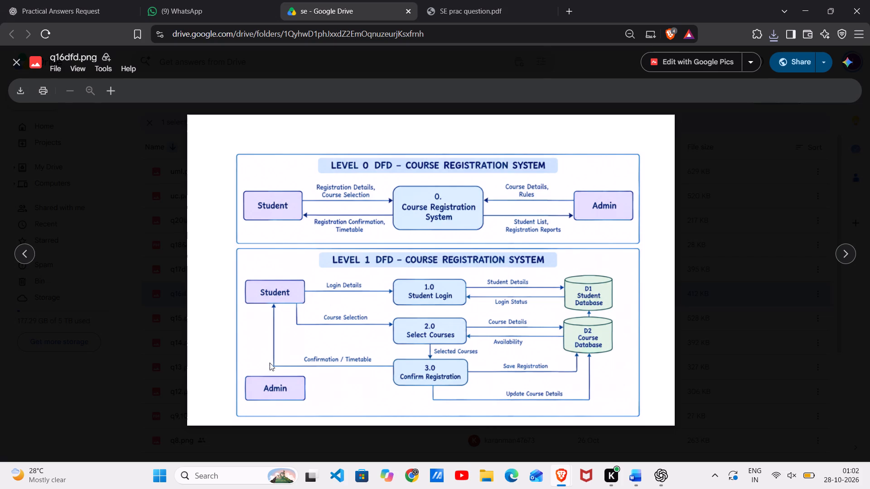
key(alt+Tab)
key(alt+Tab)
key(alt+Tab)
key(alt+Tab)
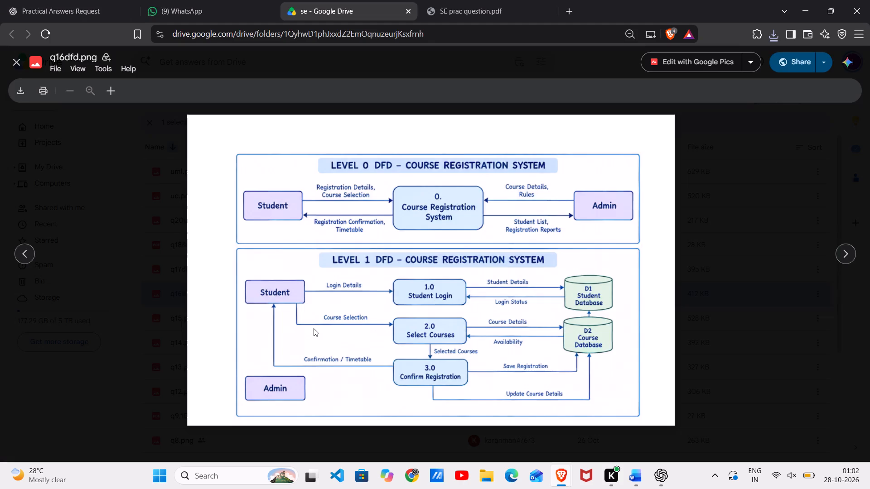
key(alt+Tab)
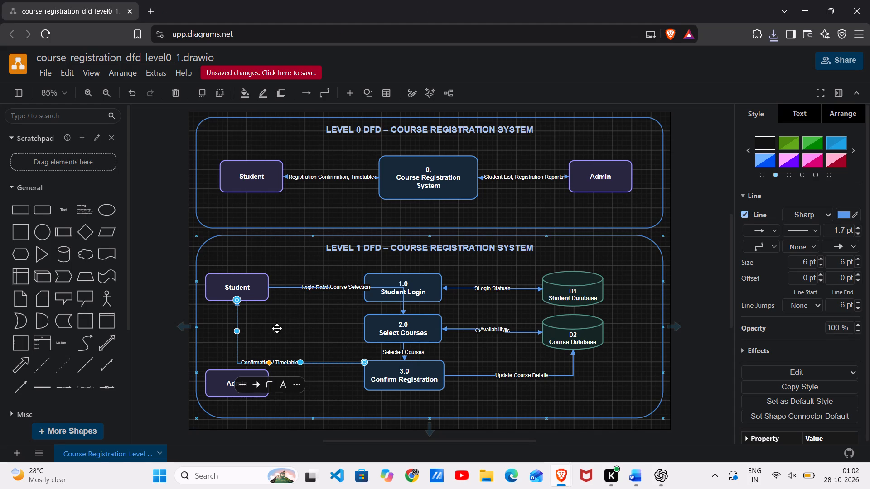
key(alt+Tab)
key(alt+Tab)
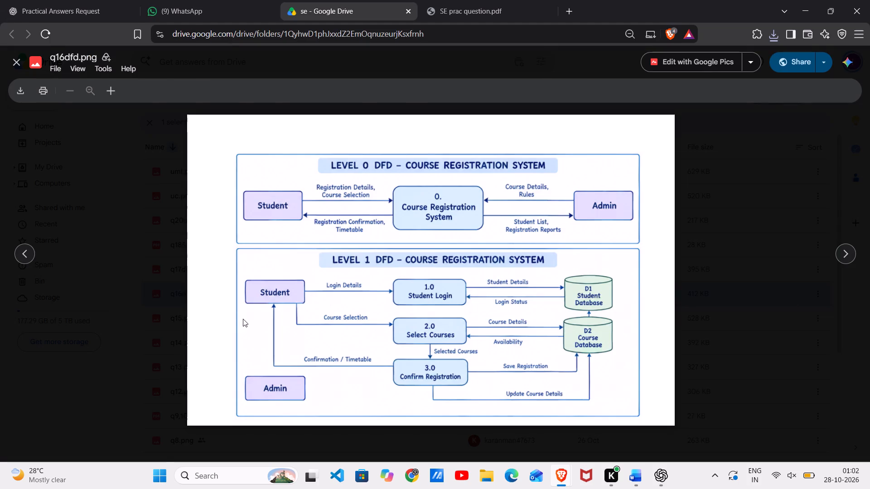
key(alt+Tab)
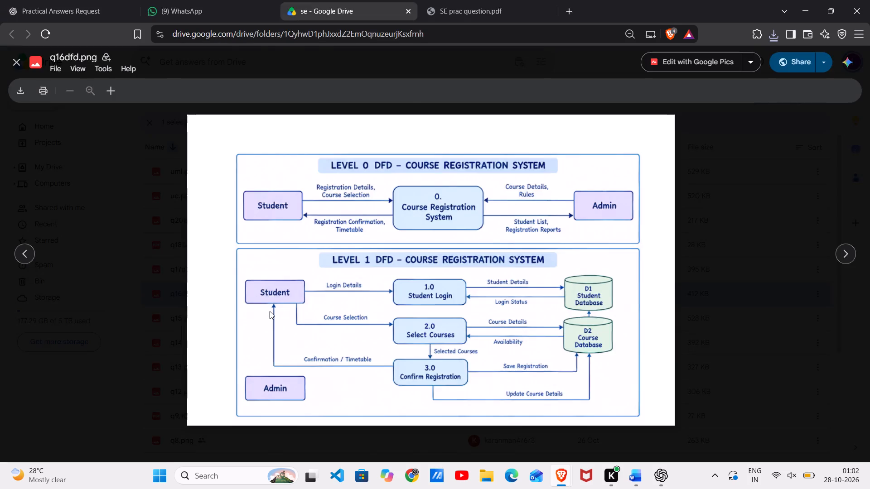
key(alt+Tab)
drag(291, 288, 277, 328)
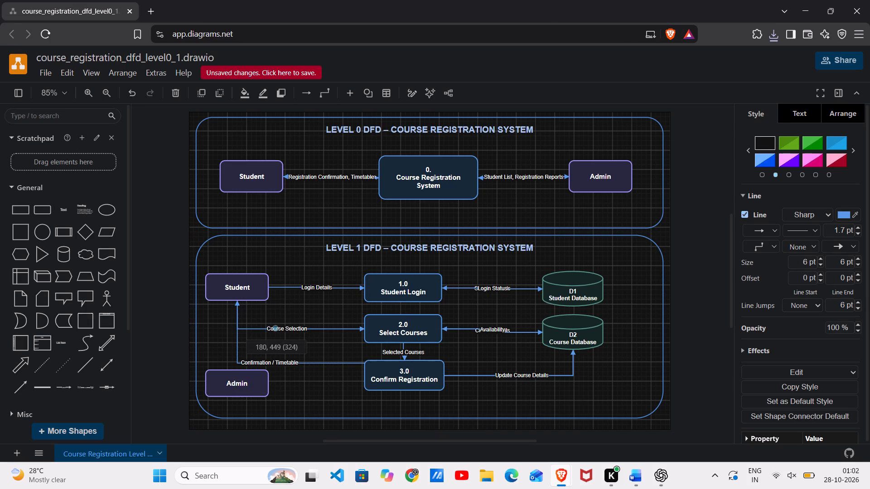
drag(277, 328, 311, 323)
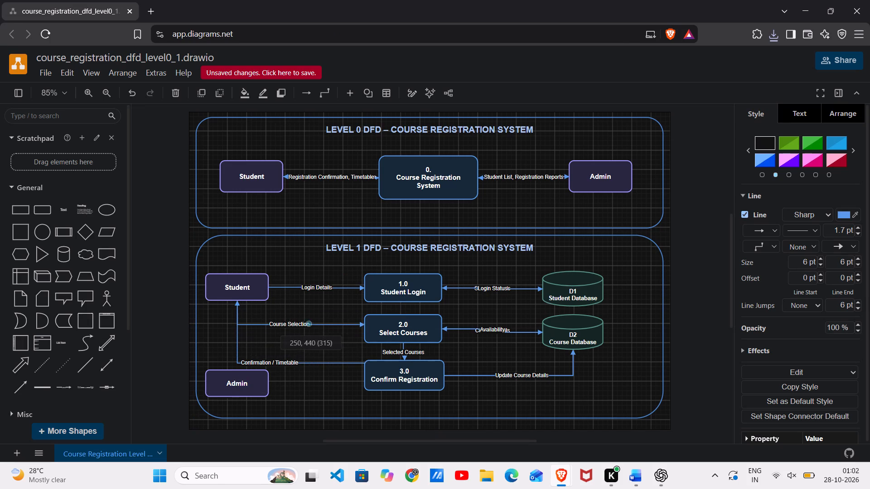
drag(311, 323, 311, 323)
drag(237, 313, 251, 314)
click(273, 348)
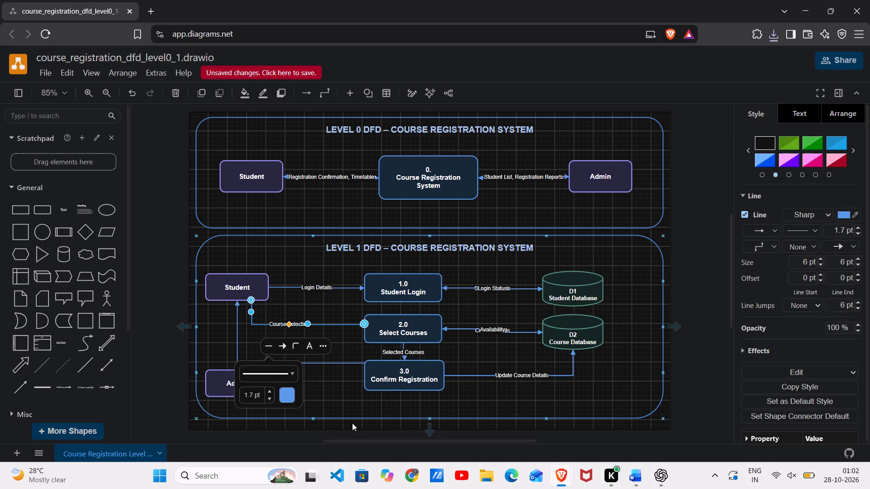
click(335, 393)
Separate the overlapping Course Details and Availability connectors between Select Courses and D2 into parallel lines, with Course Details above Availability.
key(alt+Tab)
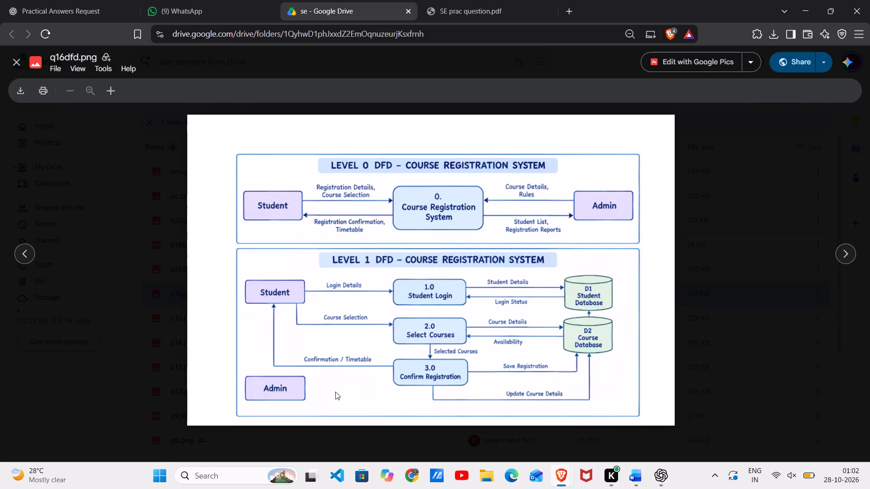
key(alt+Tab)
key(alt+Tab)
key(alt+Tab)
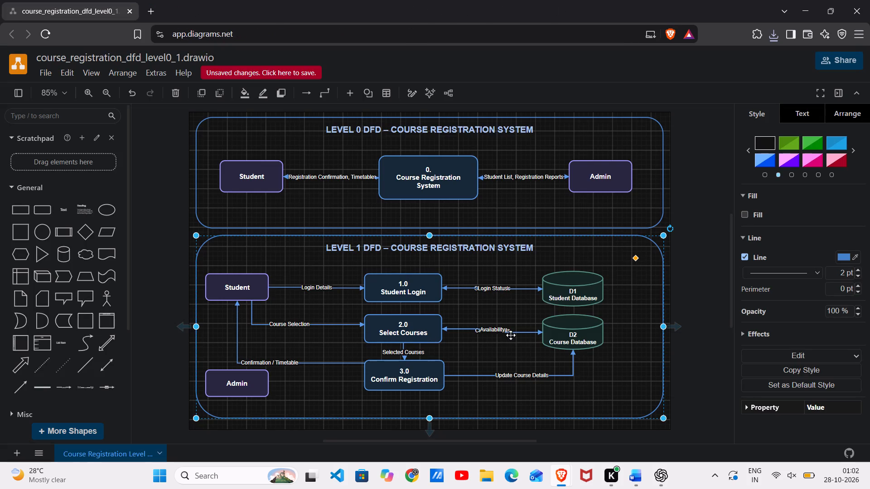
drag(511, 335, 514, 341)
drag(517, 332, 511, 351)
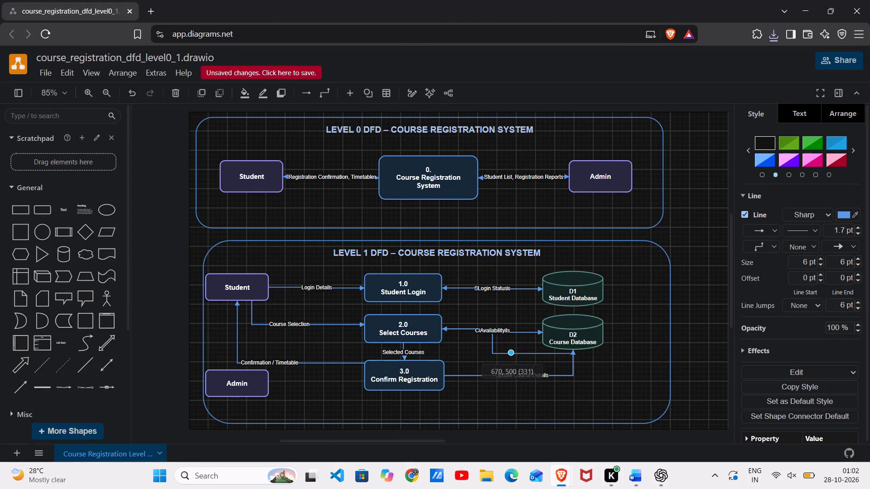
drag(511, 351, 495, 339)
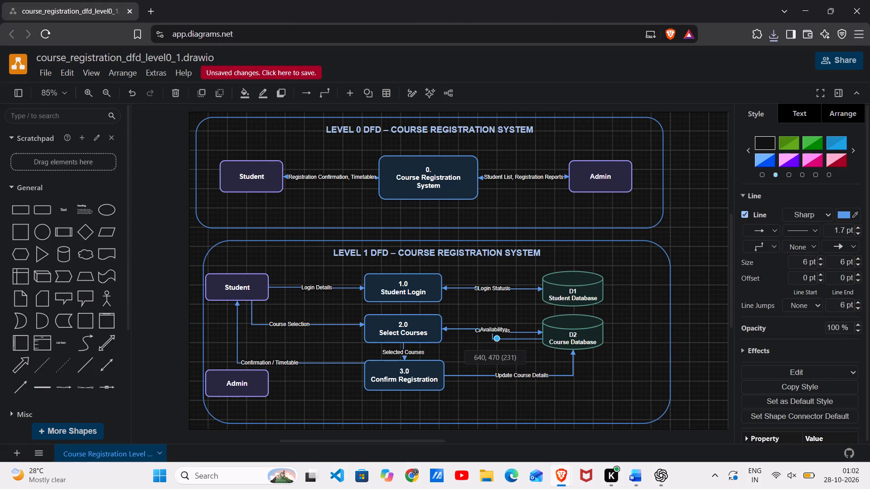
drag(495, 339, 495, 338)
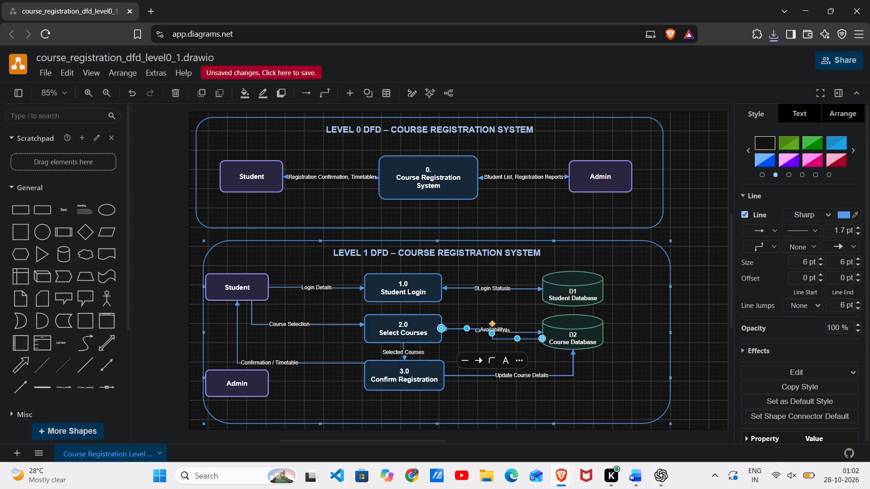
drag(512, 333, 512, 346)
drag(511, 338, 514, 335)
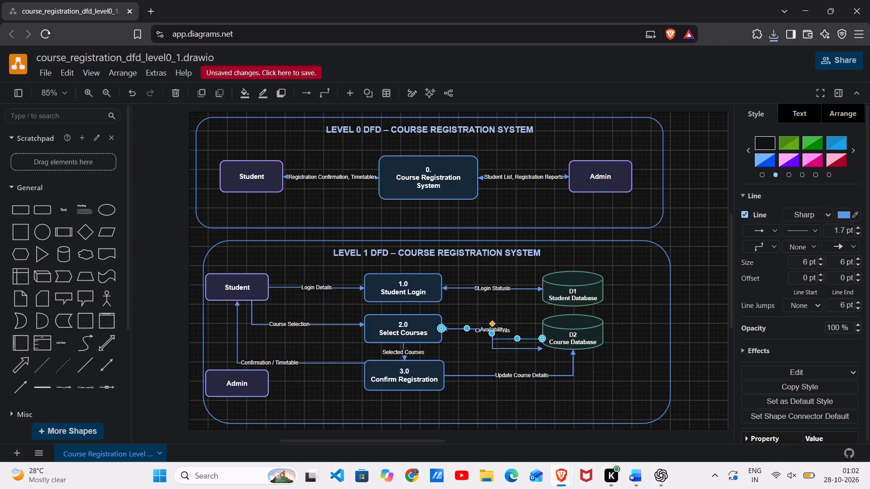
drag(514, 335, 514, 329)
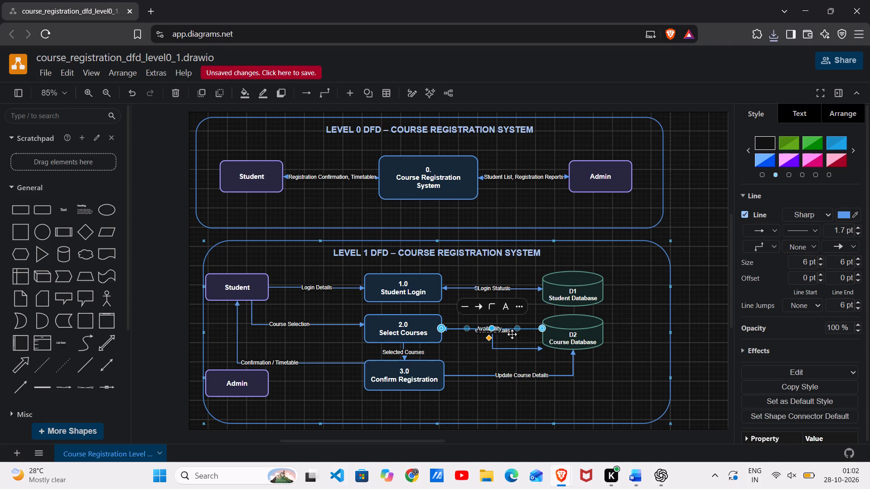
drag(456, 330, 458, 331)
drag(458, 331, 459, 338)
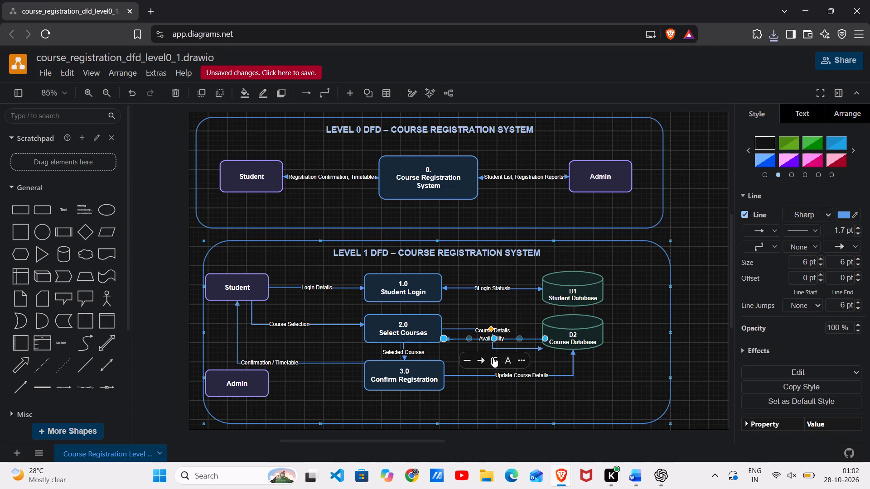
drag(511, 347, 501, 330)
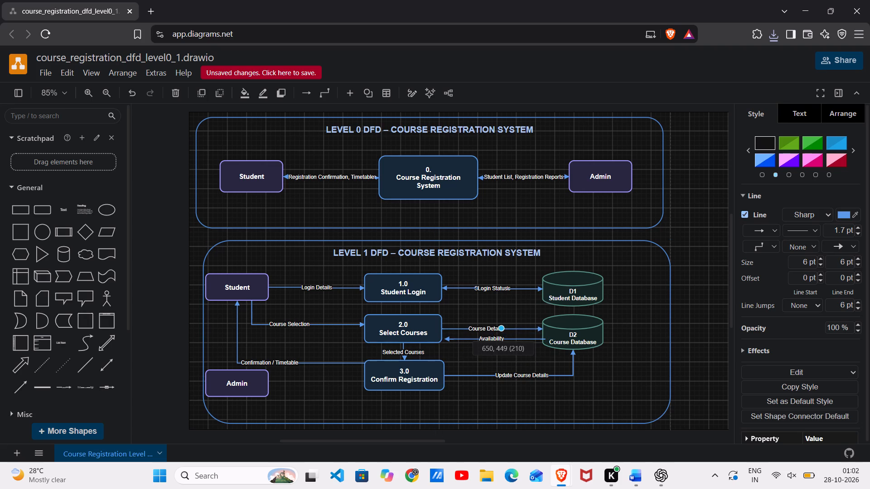
drag(501, 330, 501, 329)
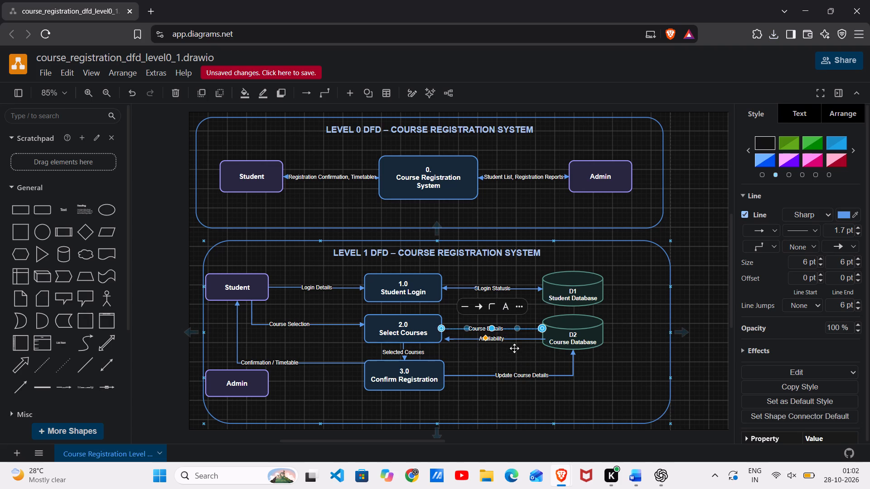
Shift the Level 1 frame back into line beneath the Level 0 frame.
drag(526, 342, 510, 340)
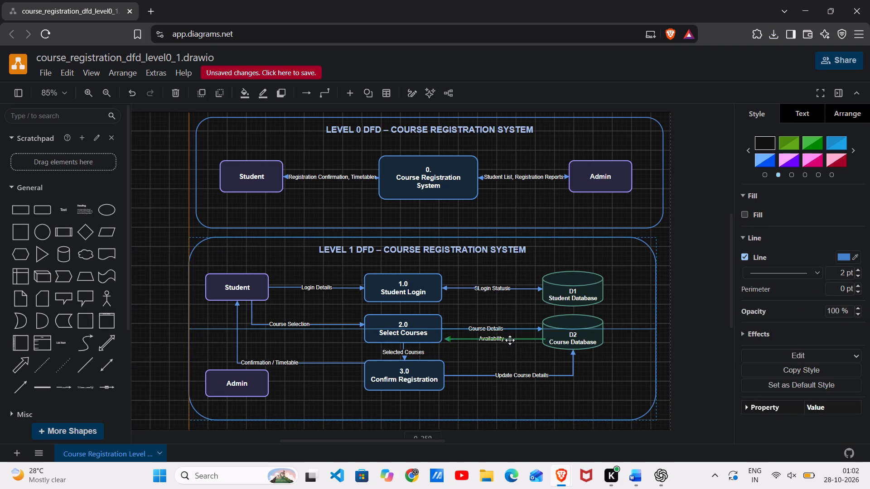
drag(510, 340, 517, 343)
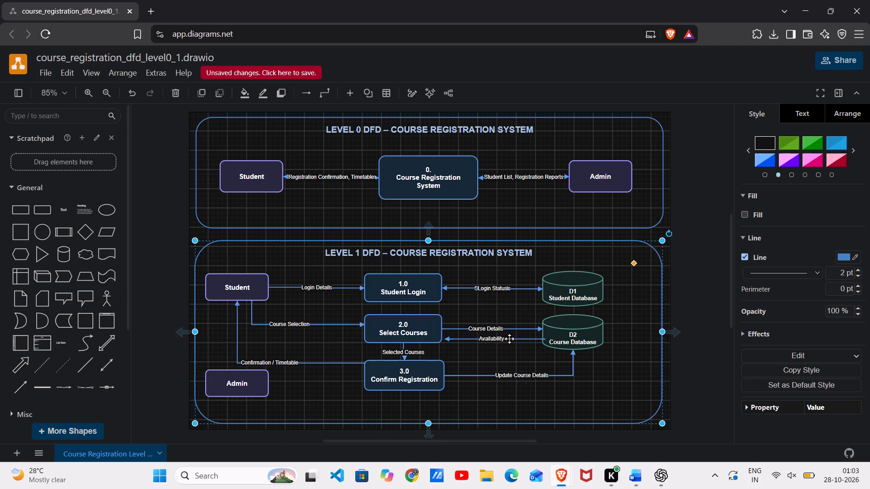
Nudge the Availability connector so its ends meet the edges of 2.0 Select Courses and D2 Course Database.
click(512, 339)
click(513, 339)
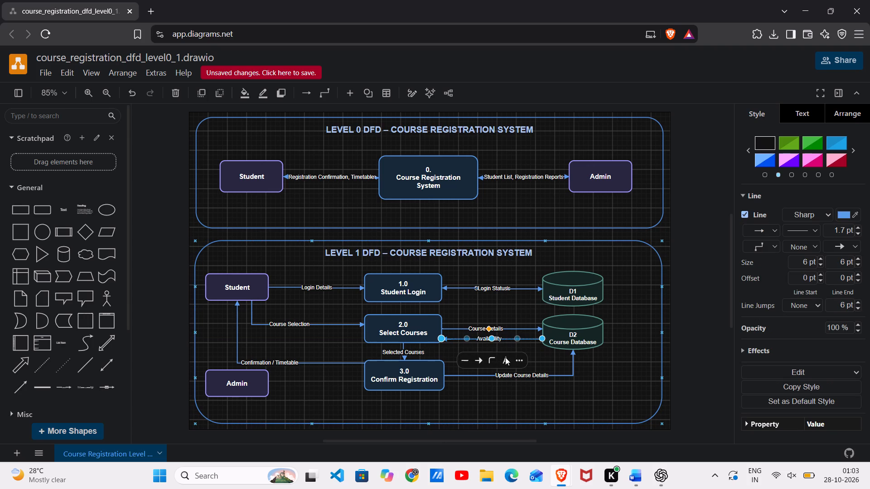
click(506, 360)
click(456, 358)
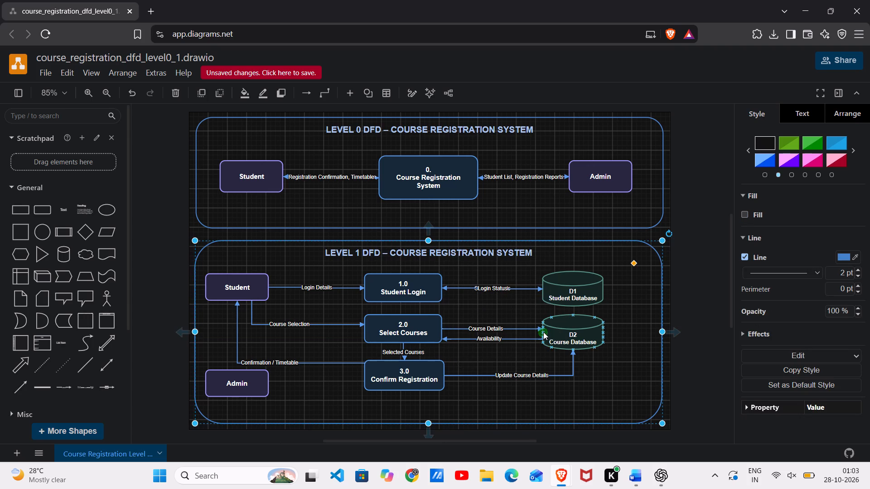
Following q16dfd.png, reroute the Update Course Details connector below Confirm Registration and up into D2, clear of the Save Registration line.
key(alt+Tab)
key(alt+Tab)
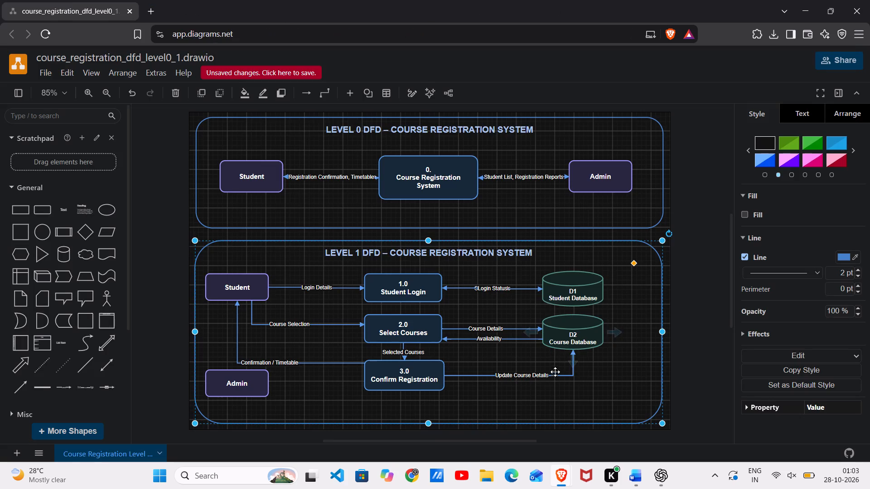
key(alt+Tab)
key(alt+Tab)
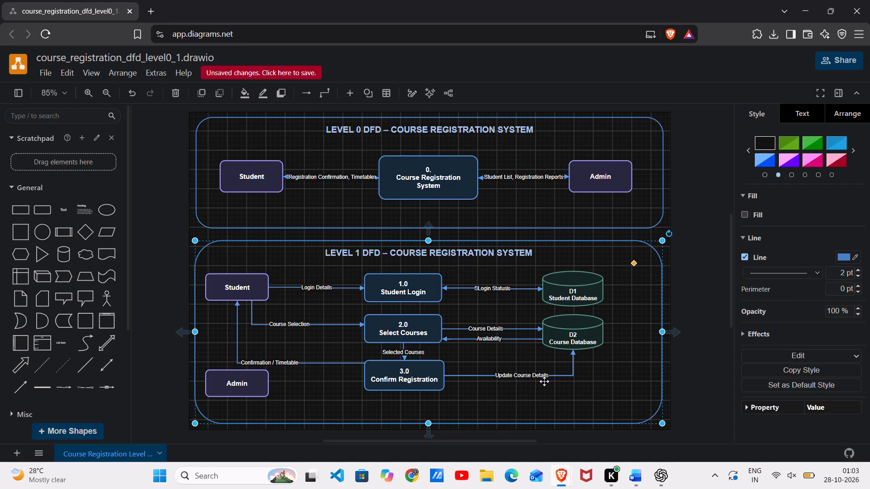
key(alt+Tab)
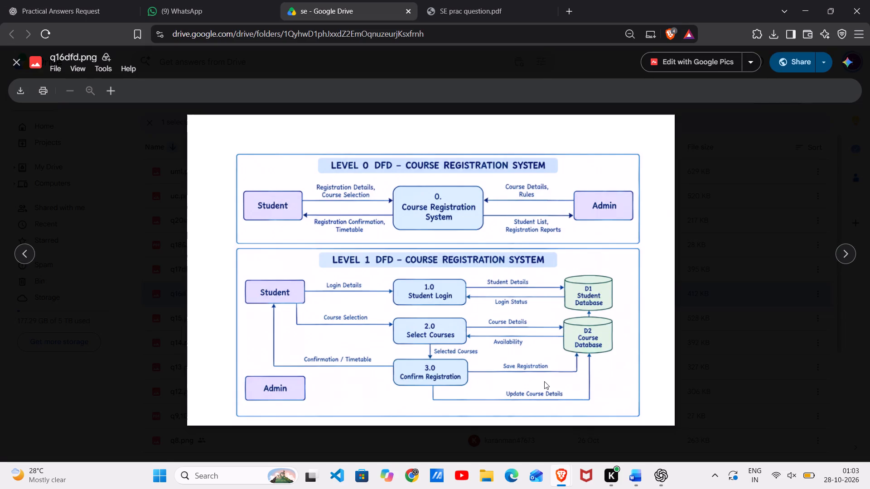
key(alt+Tab)
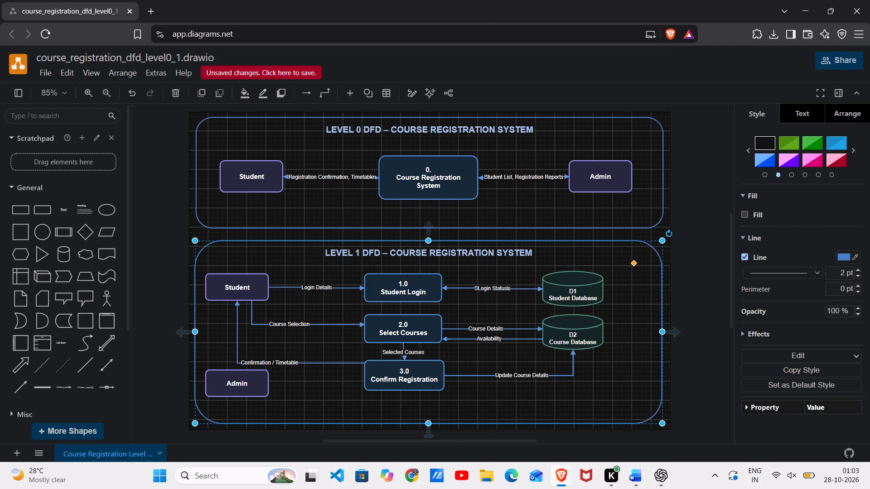
drag(461, 375, 497, 404)
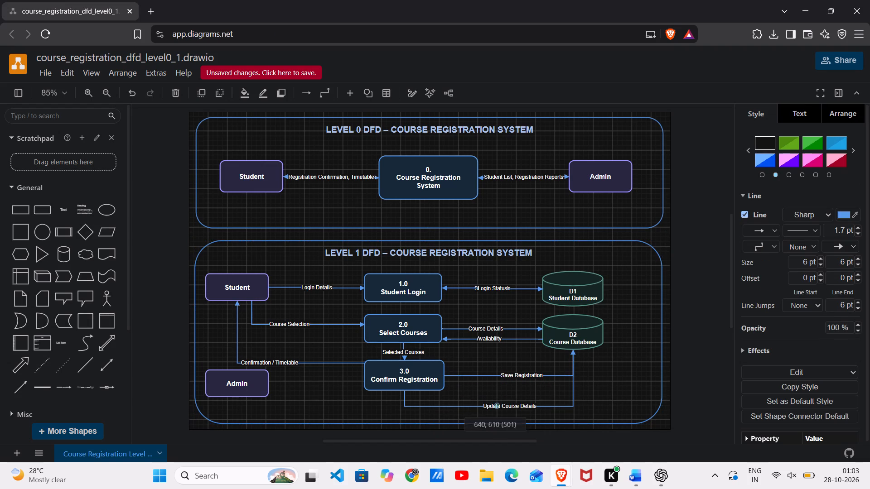
drag(497, 404, 522, 398)
drag(575, 361, 591, 361)
click(626, 361)
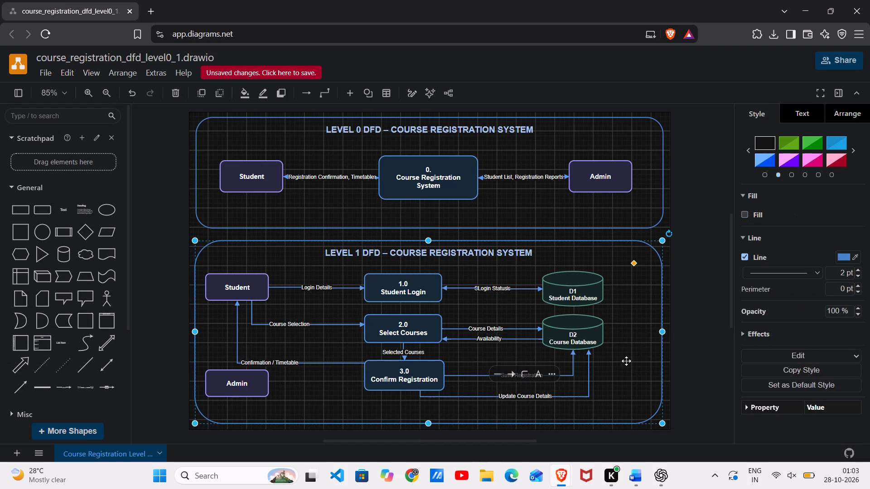
Compare the Level 0 and Level 1 connectors and their labels in the draw.io diagram with q16dfd.png in Drive.
key(alt+Tab)
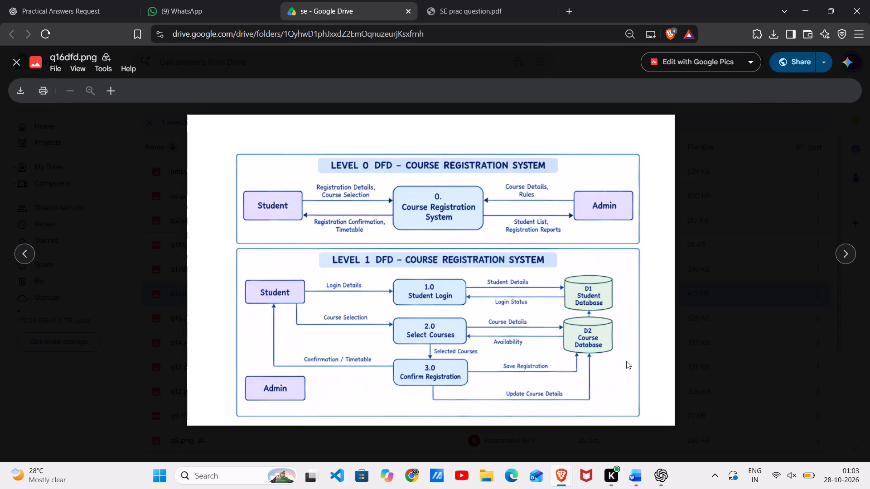
key(alt+Tab)
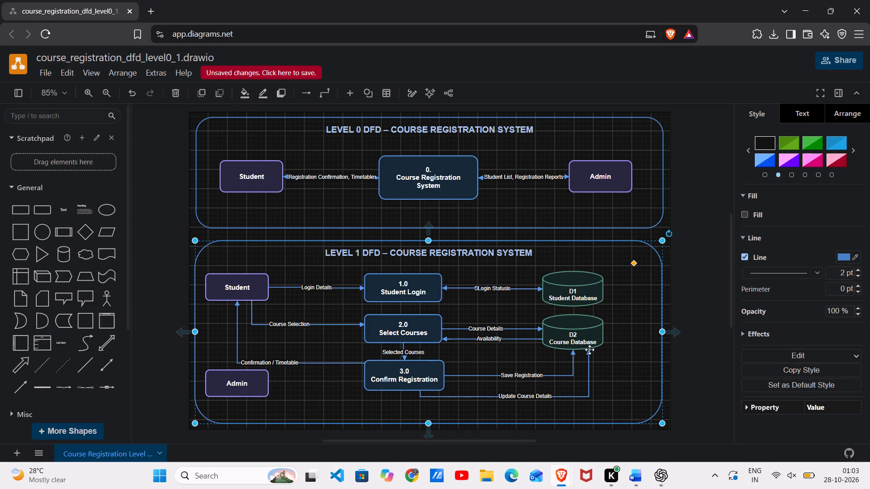
key(alt+Tab)
key(alt+Tab)
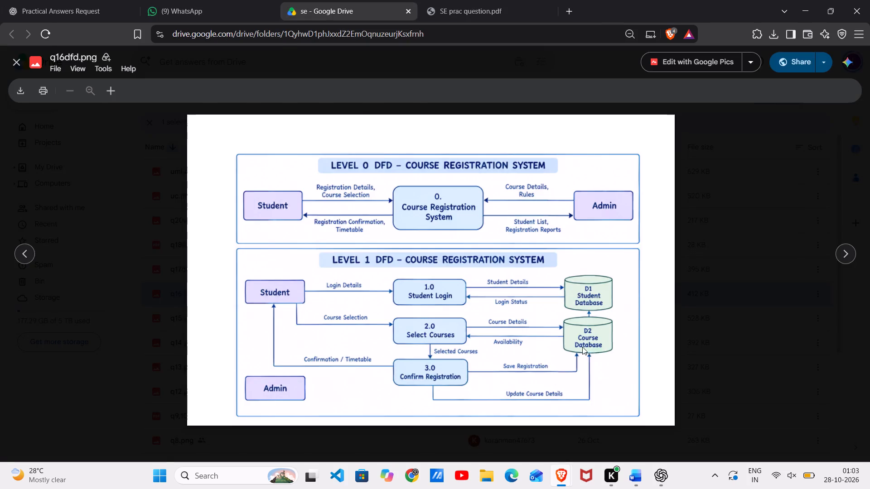
key(alt+Tab)
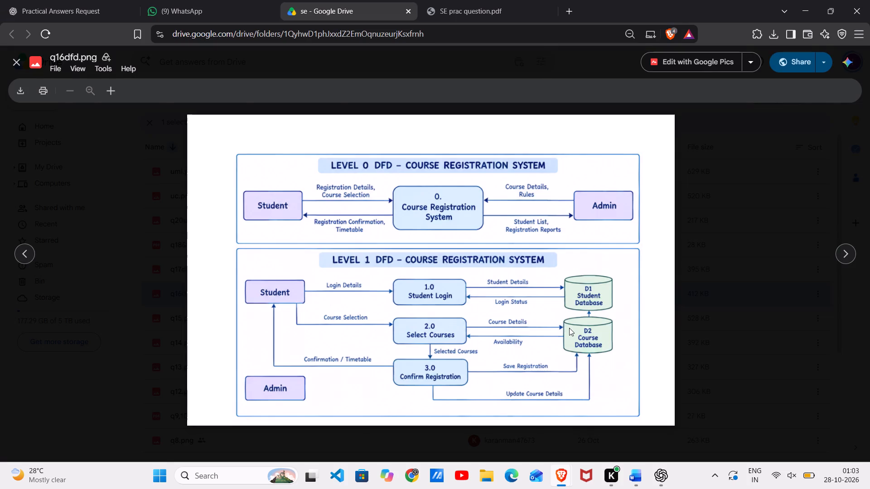
key(alt+Tab)
key(alt+Tab)
key(alt+Tab)
key(alt+Tab)
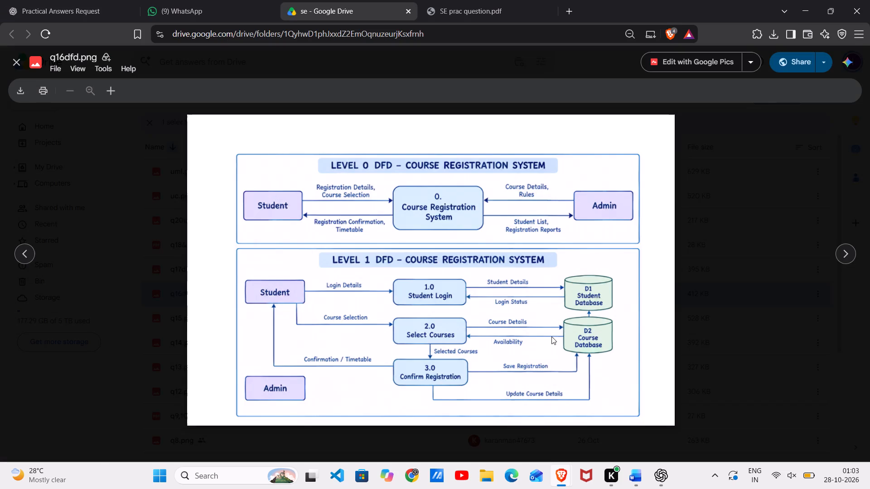
key(alt+Tab)
key(alt+Tab)
key(alt+Tab)
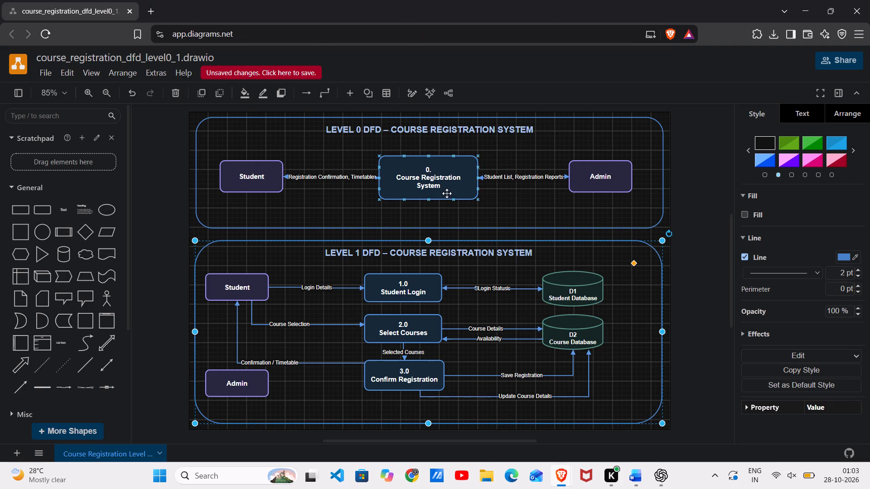
key(alt+Tab)
key(alt+Tab)
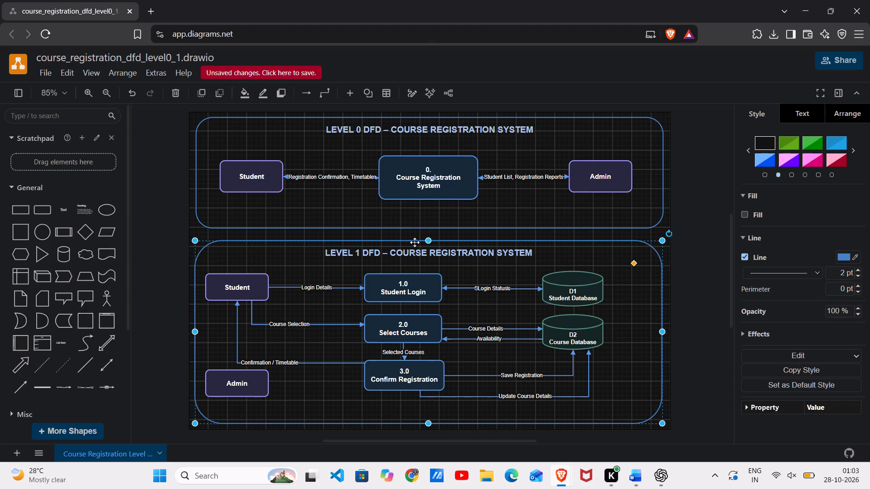
key(alt+Tab)
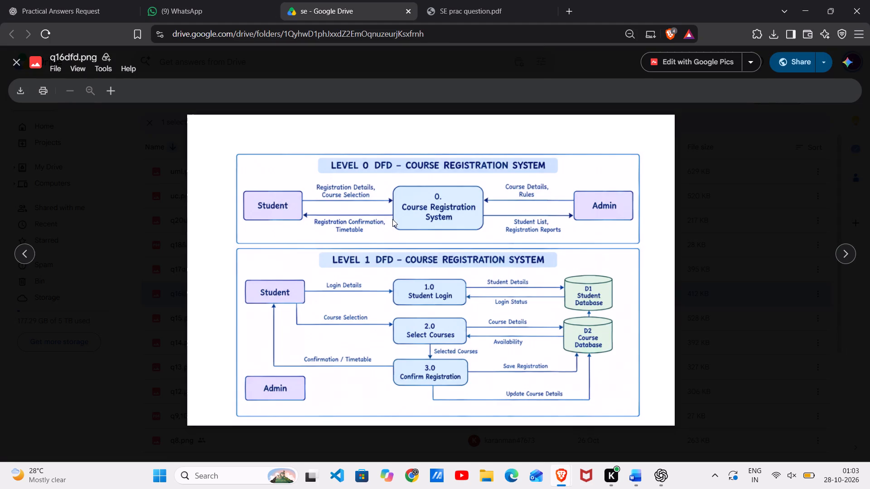
key(alt+Tab)
key(alt+Tab)
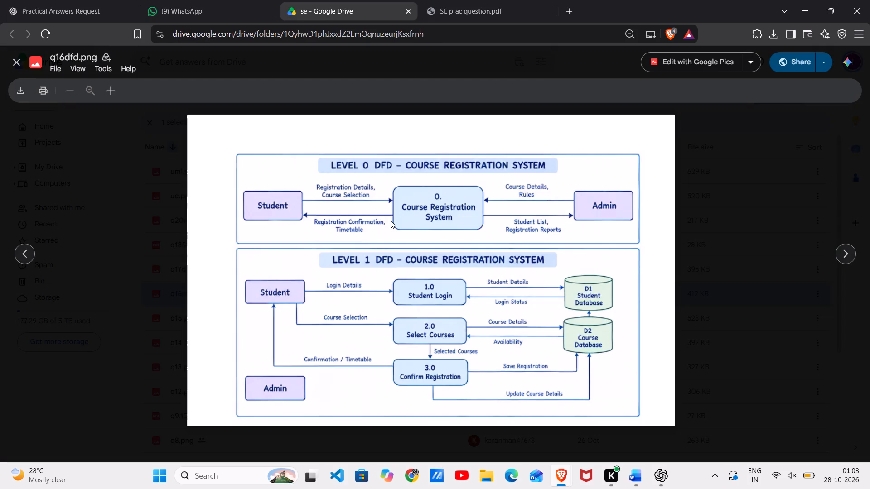
key(alt+Tab)
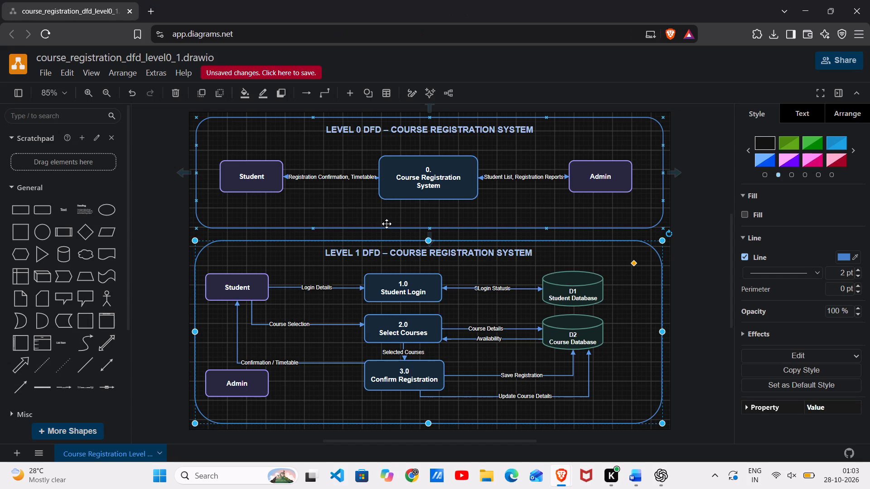
key(alt+Tab)
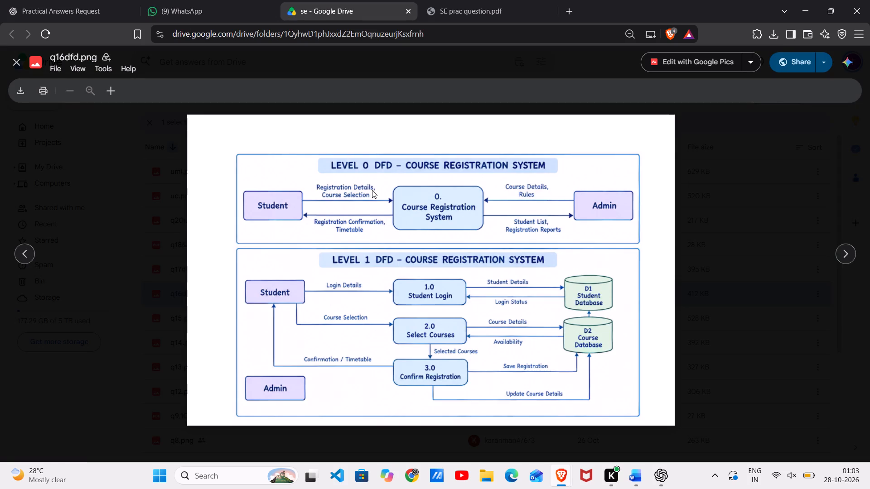
drag(373, 190, 299, 170)
key(alt+Tab)
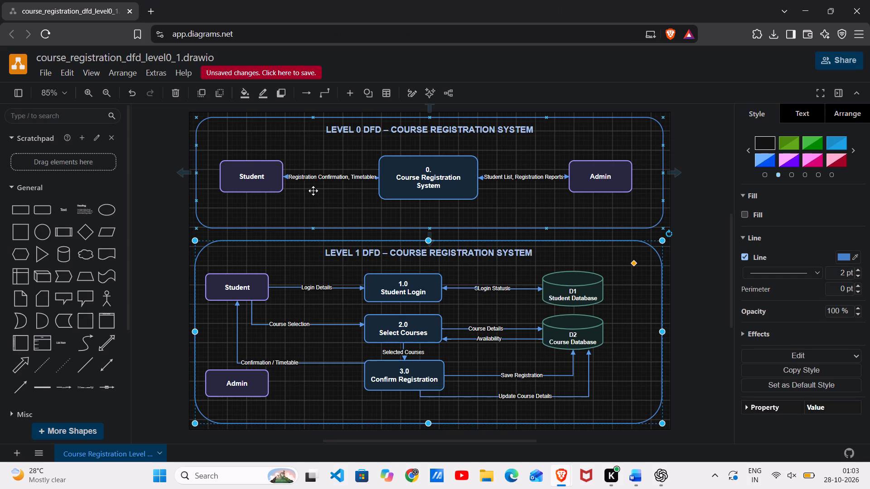
Move the Level 0 labels Registration Confirmation, Timetable and Student List, Registration Reports below their connector lines.
click(306, 159)
drag(311, 177, 312, 189)
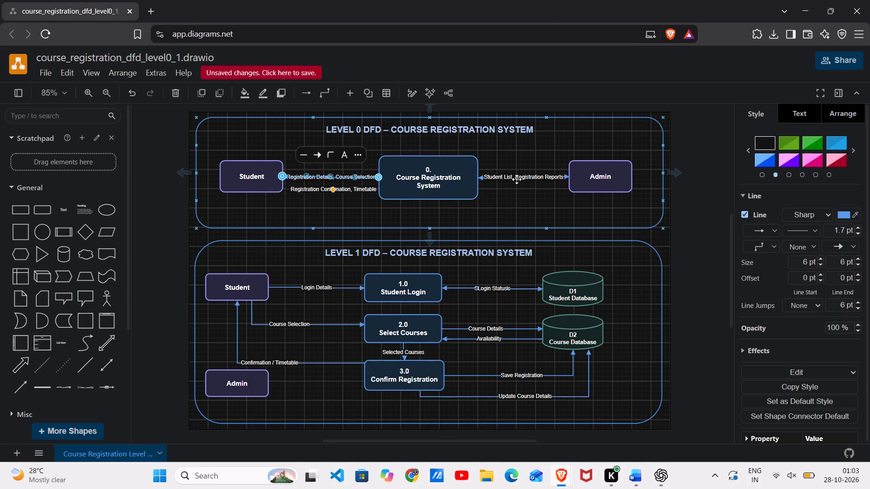
drag(517, 175, 521, 190)
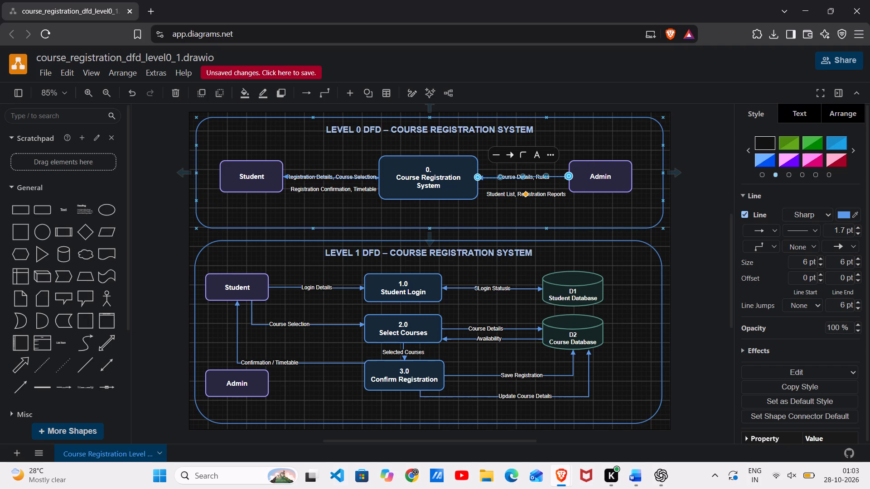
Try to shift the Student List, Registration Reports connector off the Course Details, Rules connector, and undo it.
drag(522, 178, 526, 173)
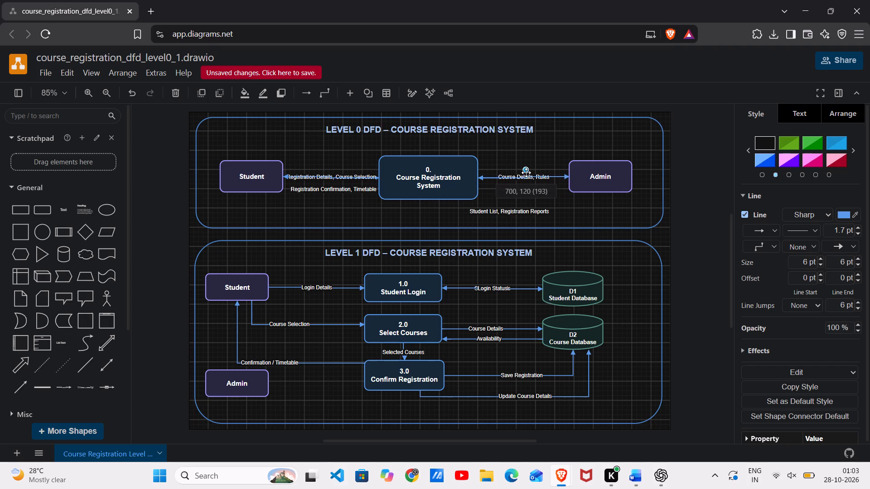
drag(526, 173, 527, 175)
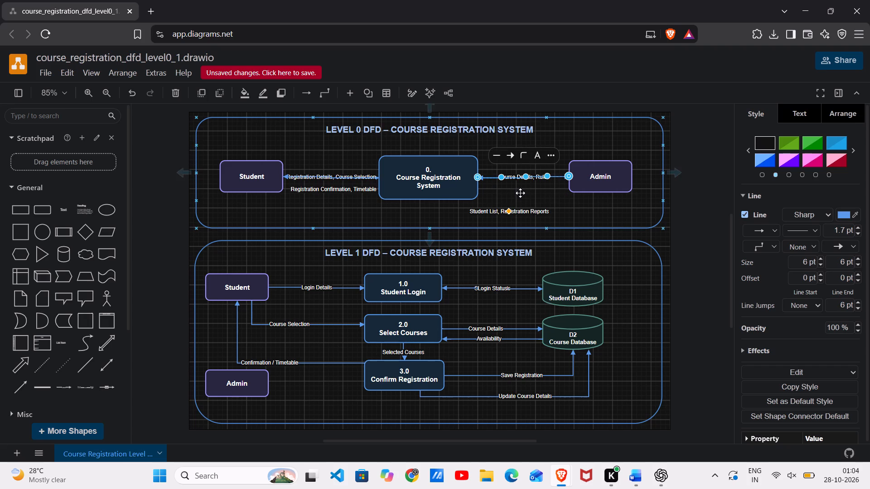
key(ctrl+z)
Separate the overlapping connectors between process 0 and Admin into parallel lines, with Course Details, Rules above Student List, Registration Reports.
click(503, 165)
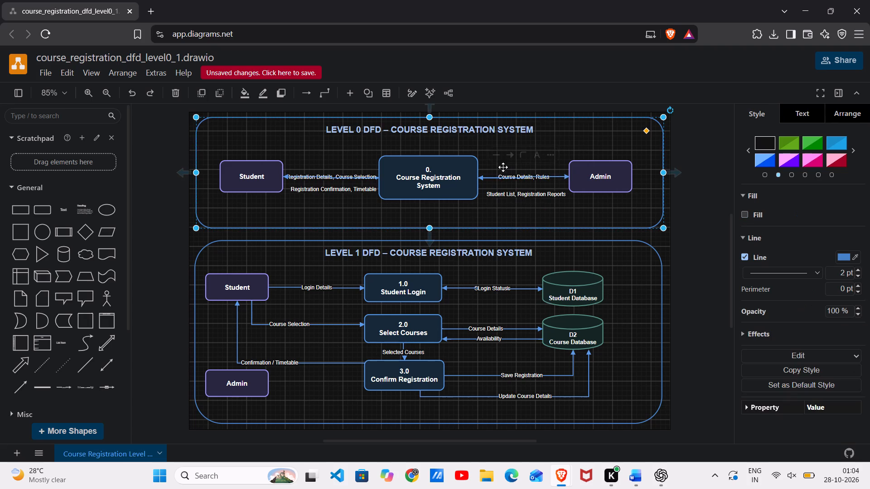
drag(506, 178, 507, 184)
click(508, 179)
drag(508, 177, 507, 164)
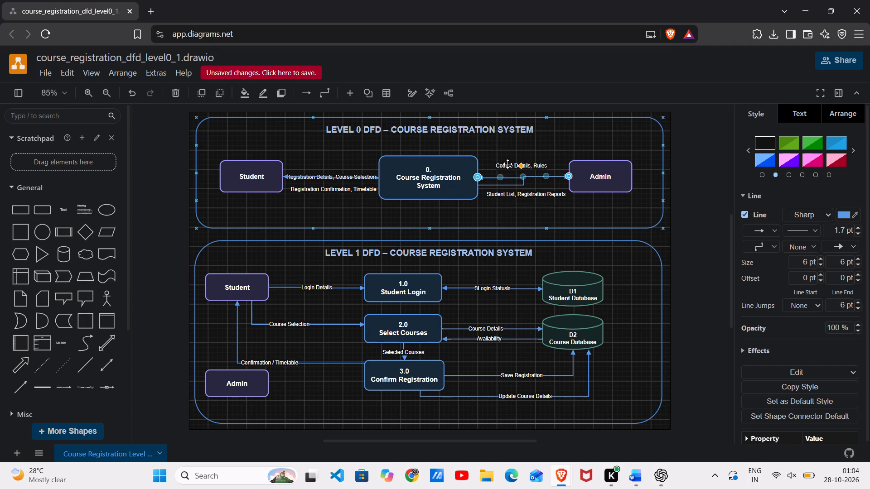
drag(559, 178, 560, 186)
drag(507, 177, 504, 174)
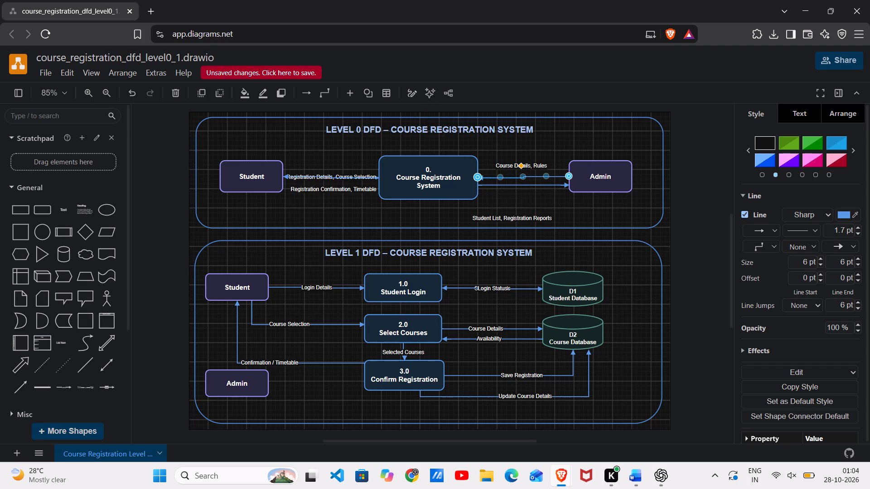
drag(504, 174, 503, 175)
Place the Course Details, Rules label just above its line and the Student List, Registration Reports label just below its line.
drag(530, 153, 520, 160)
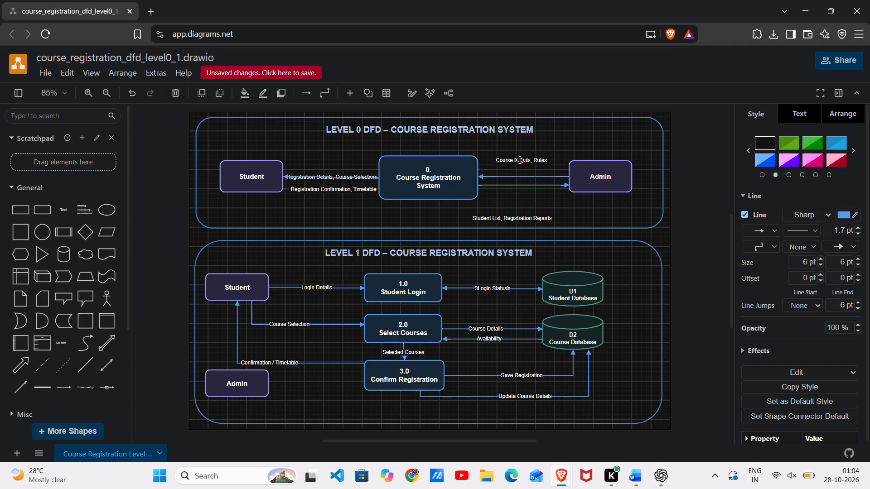
drag(520, 160, 522, 167)
drag(528, 217, 531, 204)
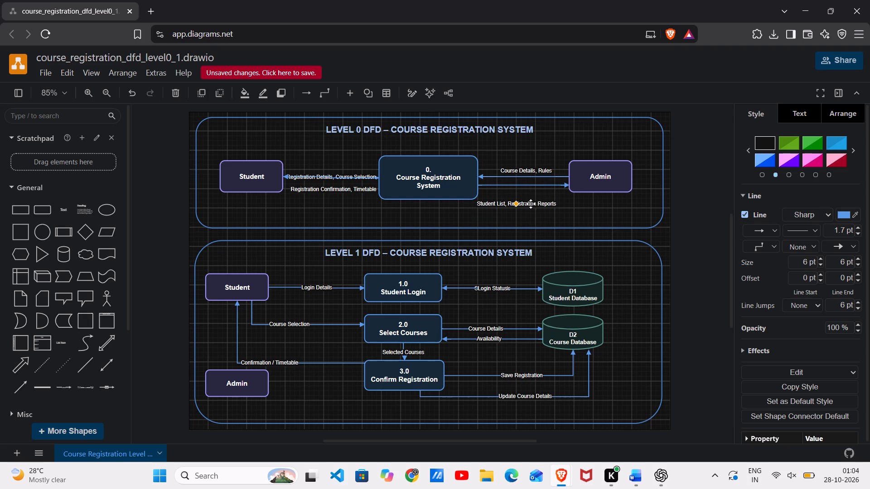
drag(531, 204, 542, 195)
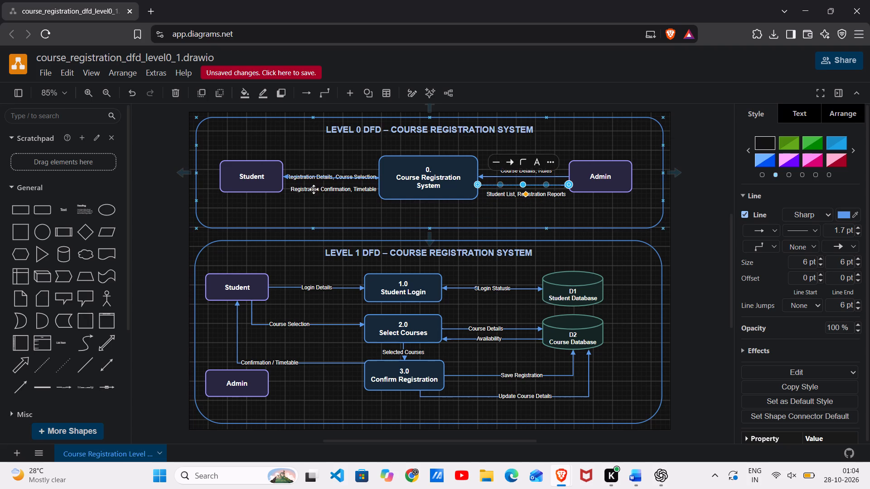
Route the Registration Confirmation, Timetable connector from process 0 to Student as a parallel line below Registration Details, Course Selection, with its label beneath.
click(339, 194)
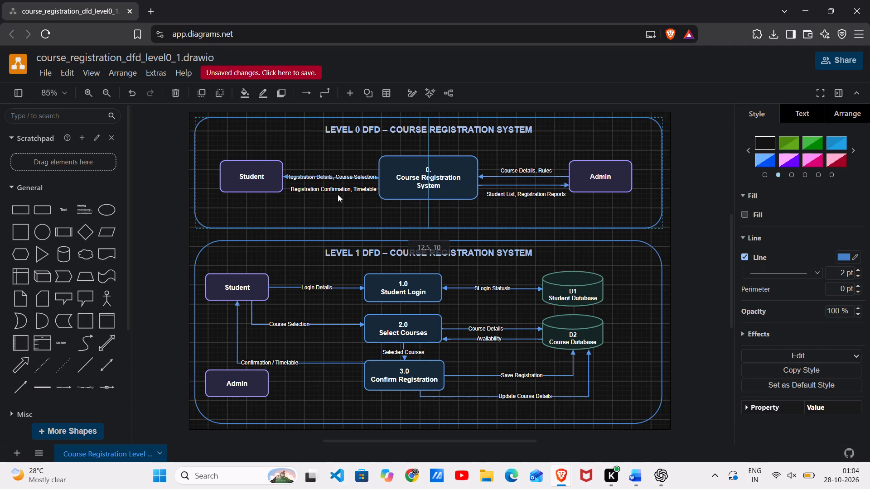
click(334, 188)
drag(348, 191, 345, 196)
click(339, 178)
click(331, 176)
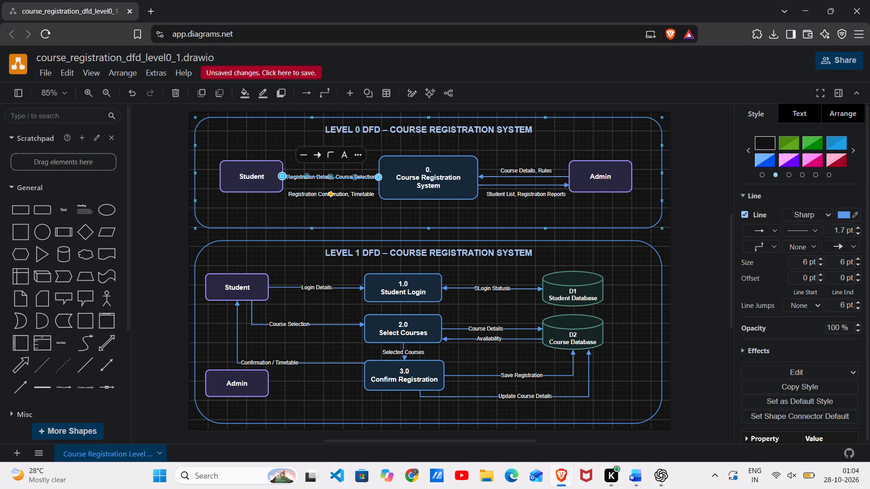
drag(323, 176, 322, 180)
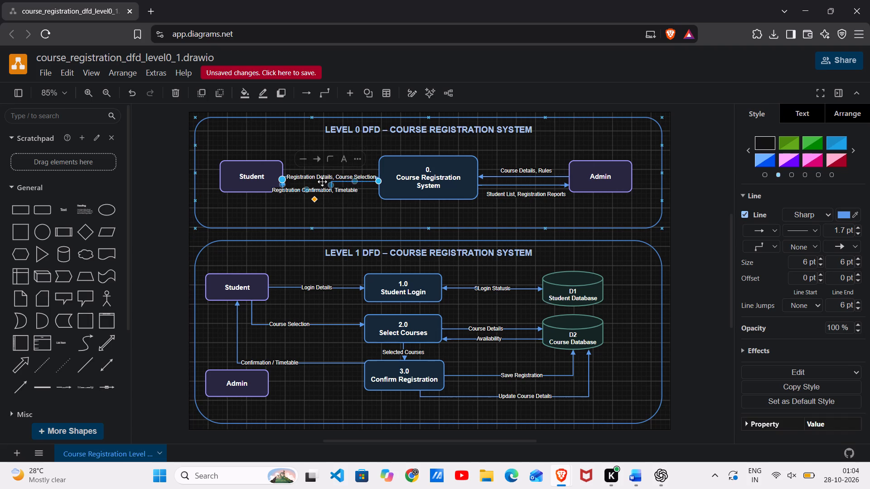
drag(367, 180, 367, 185)
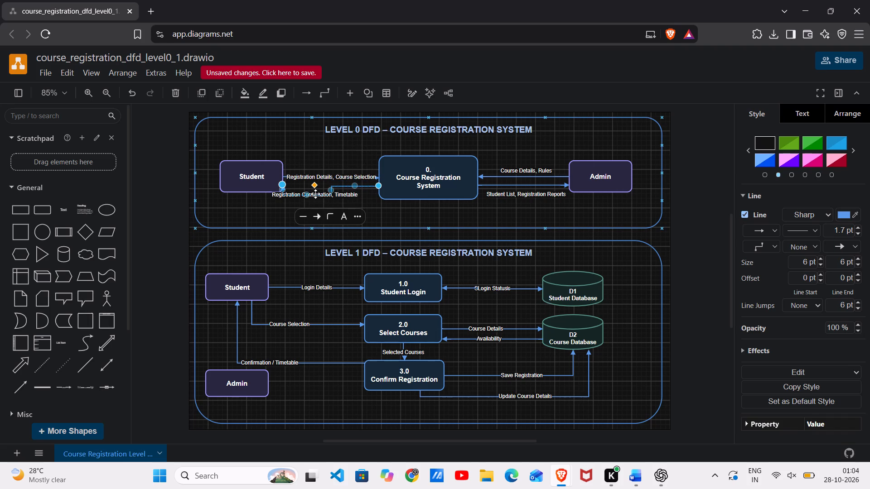
click(279, 207)
click(322, 192)
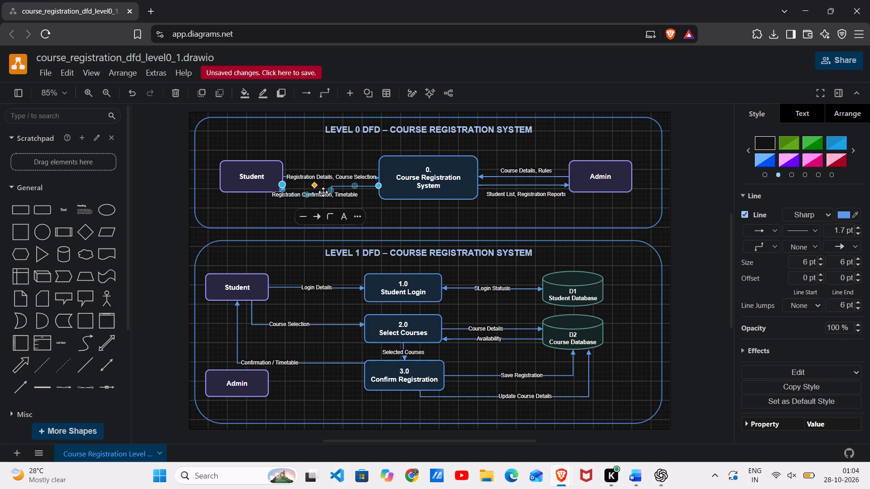
drag(319, 192, 320, 203)
click(317, 194)
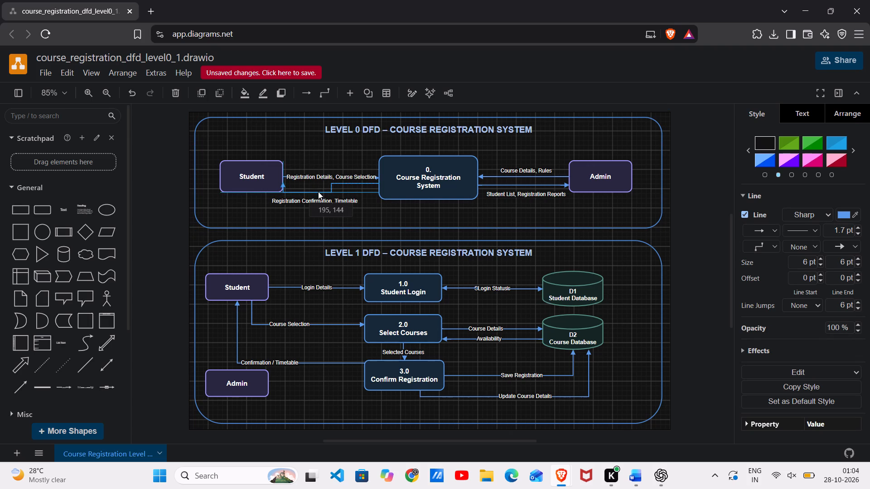
click(309, 192)
drag(309, 192, 307, 185)
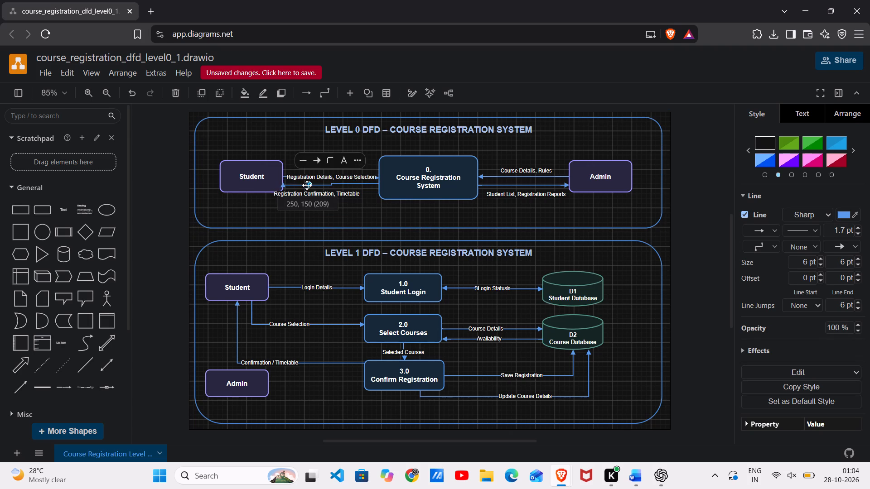
drag(307, 185, 306, 184)
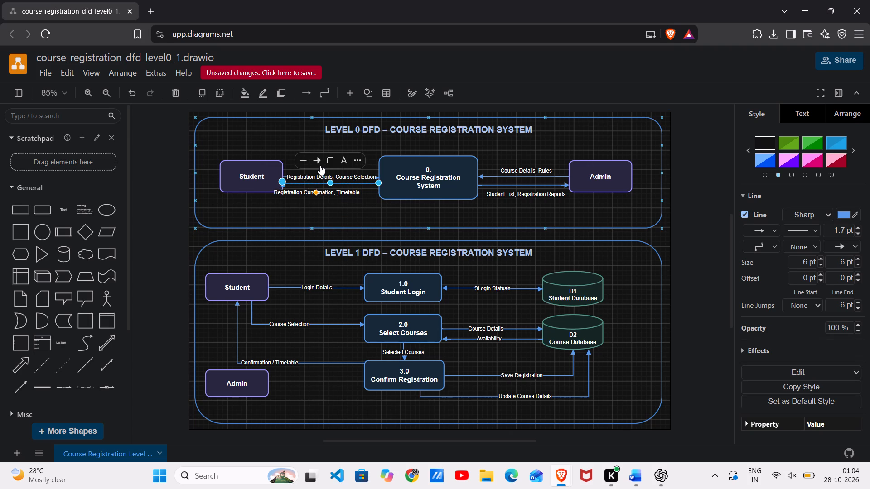
Move the Registration Details, Course Selection label above its connector line between Student and process 0.
click(287, 141)
drag(318, 178, 318, 174)
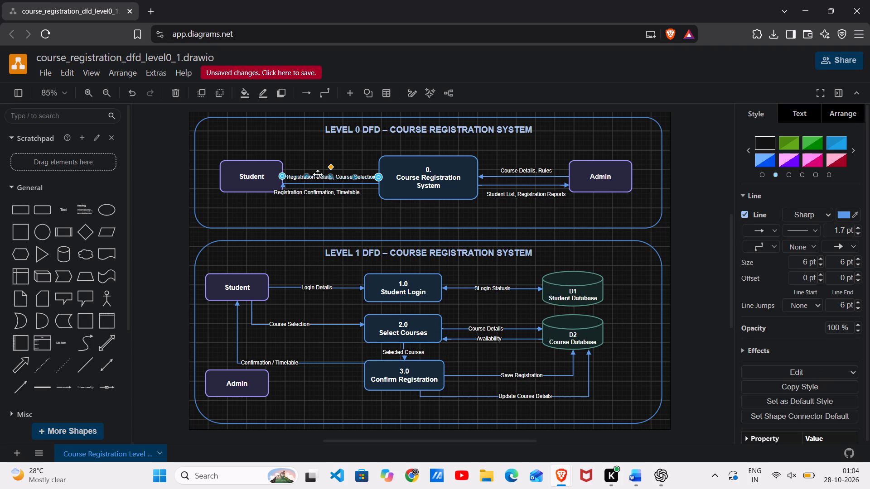
drag(318, 174, 319, 168)
drag(308, 175, 307, 176)
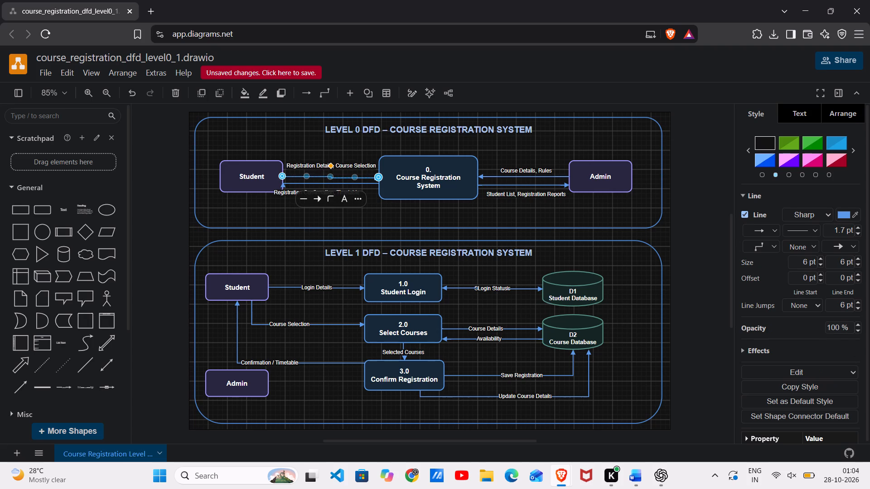
drag(307, 176, 307, 177)
Place the Registration Details, Course Selection label just above its connector line, between Student and process 0.
drag(307, 177, 303, 177)
click(320, 172)
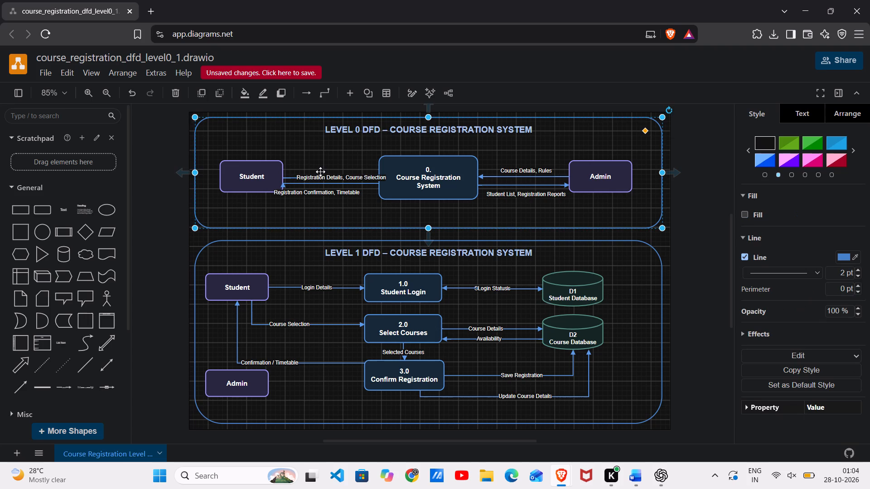
drag(320, 177, 310, 168)
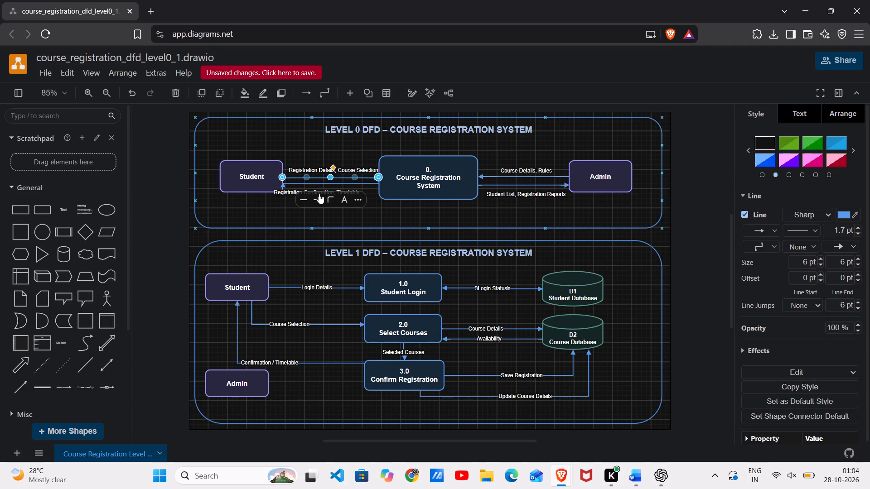
Move the Registration Confirmation, Timetable label down and slightly toward process 0, clear of its connector line.
click(319, 194)
click(262, 207)
drag(301, 194, 310, 198)
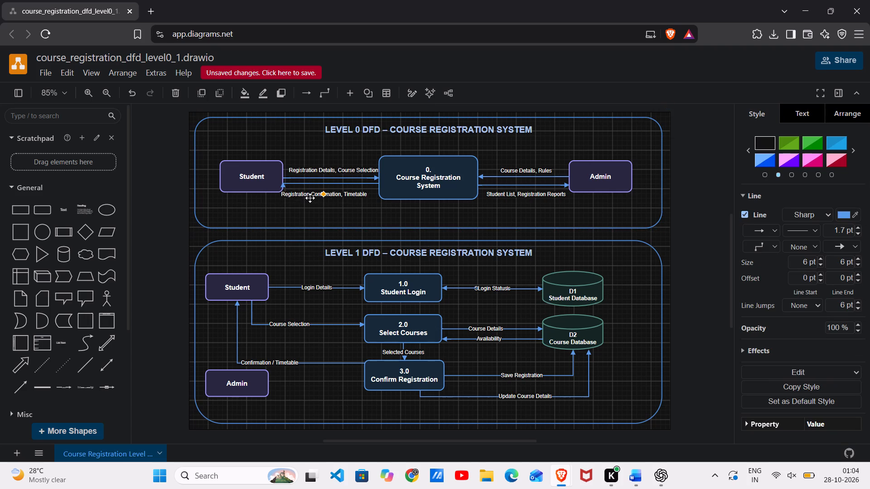
drag(310, 198, 312, 204)
click(300, 185)
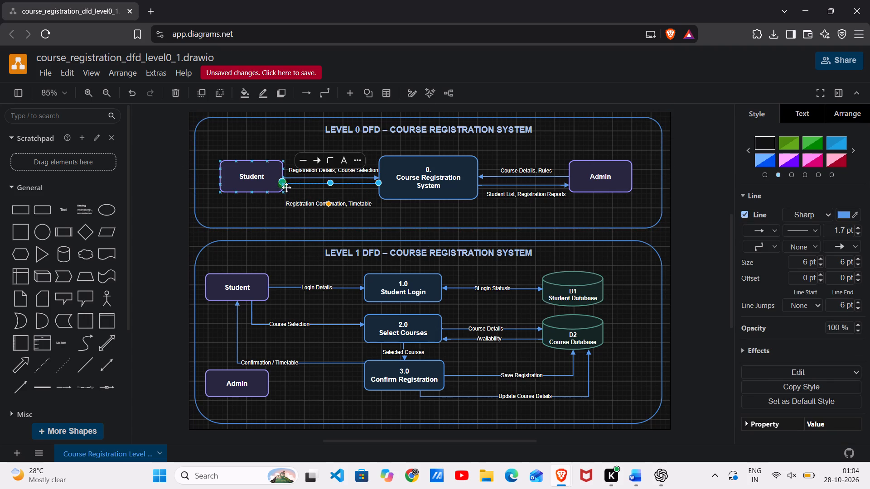
click(284, 187)
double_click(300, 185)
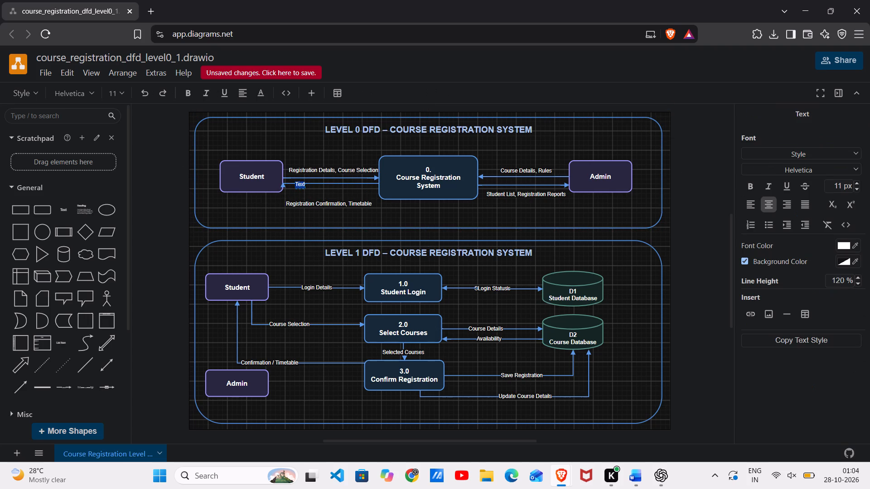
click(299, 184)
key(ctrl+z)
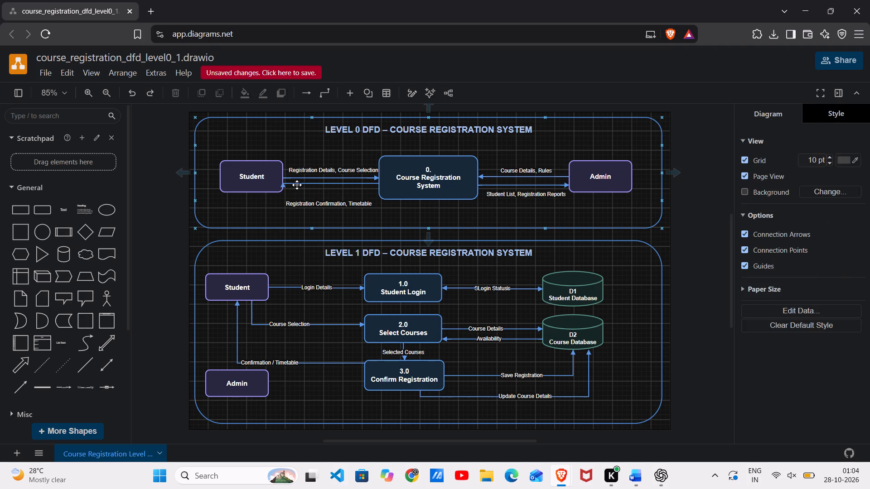
Straighten the Registration Confirmation, Timetable connector from process 0 into Student's side and shift it slightly farther below the Registration Details connector.
click(297, 184)
drag(283, 186, 291, 191)
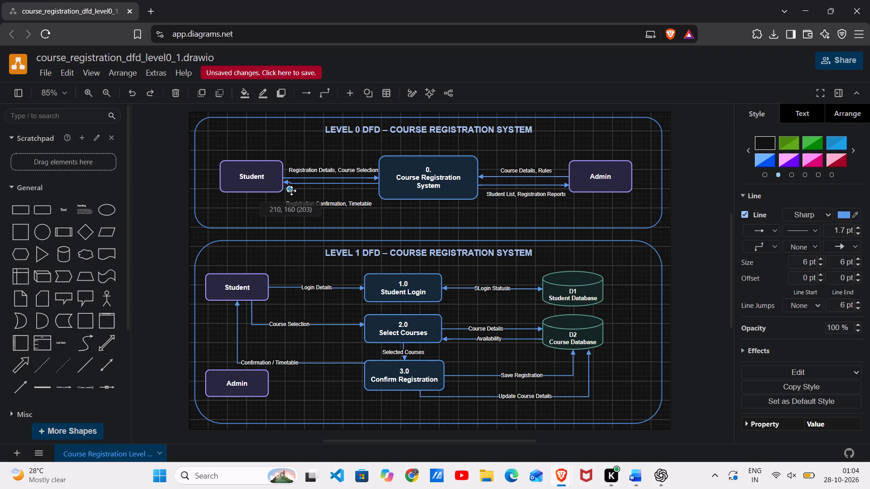
drag(291, 191, 386, 196)
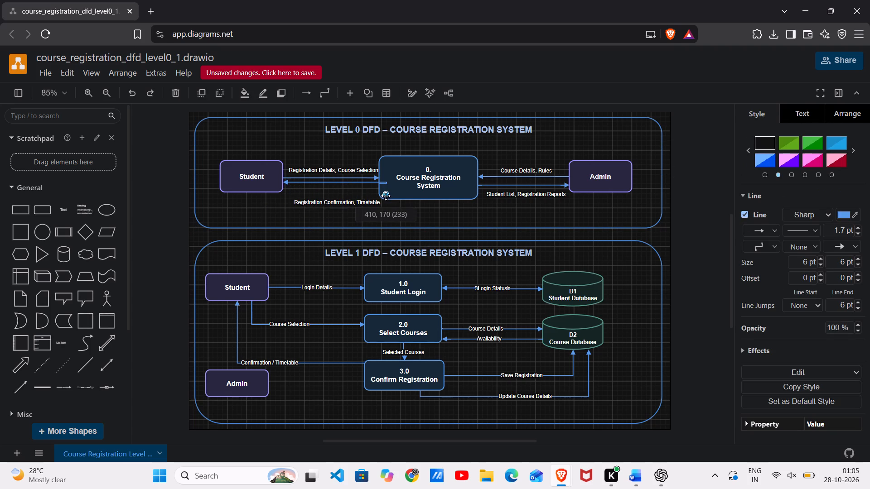
drag(386, 196, 341, 203)
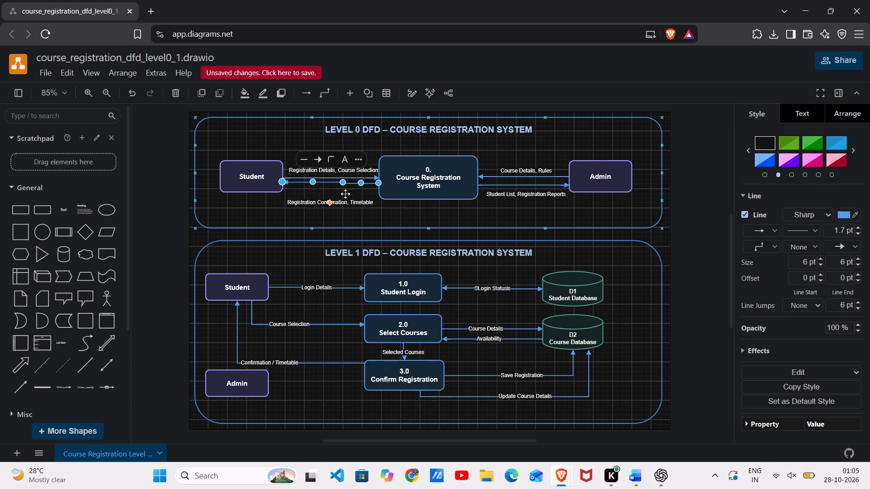
drag(342, 184, 342, 184)
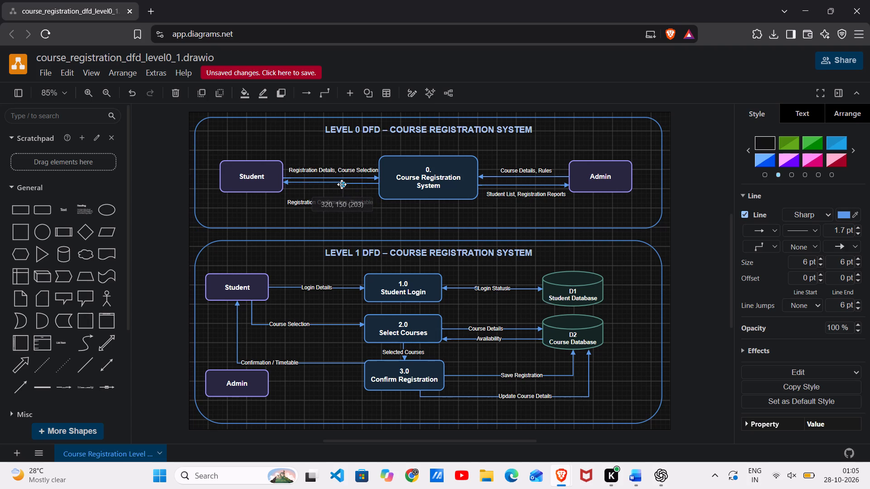
drag(342, 184, 377, 182)
click(357, 186)
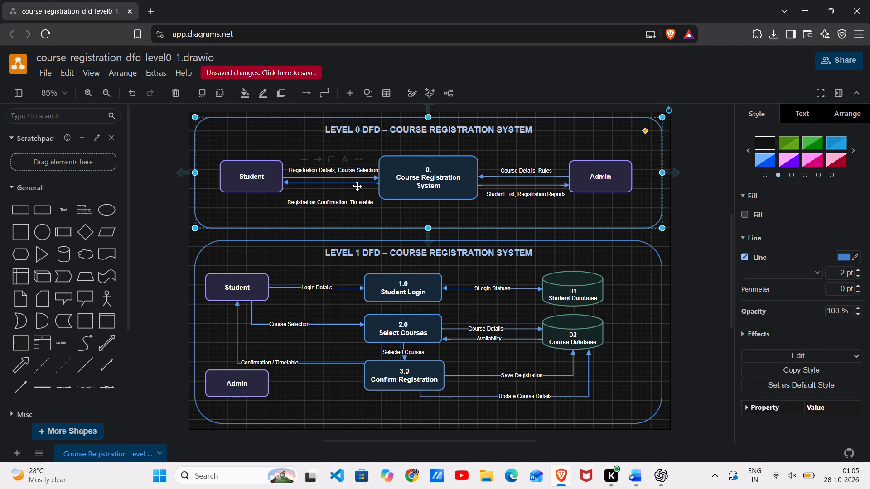
click(372, 179)
click(348, 183)
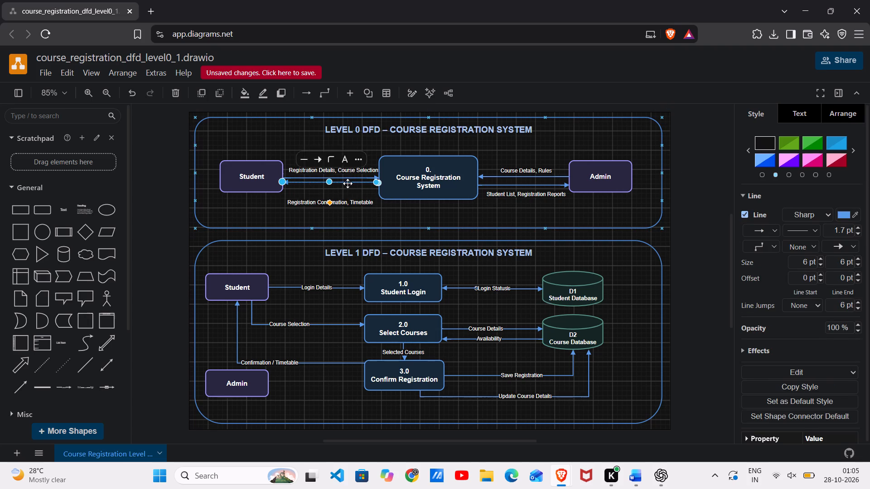
drag(343, 184, 338, 188)
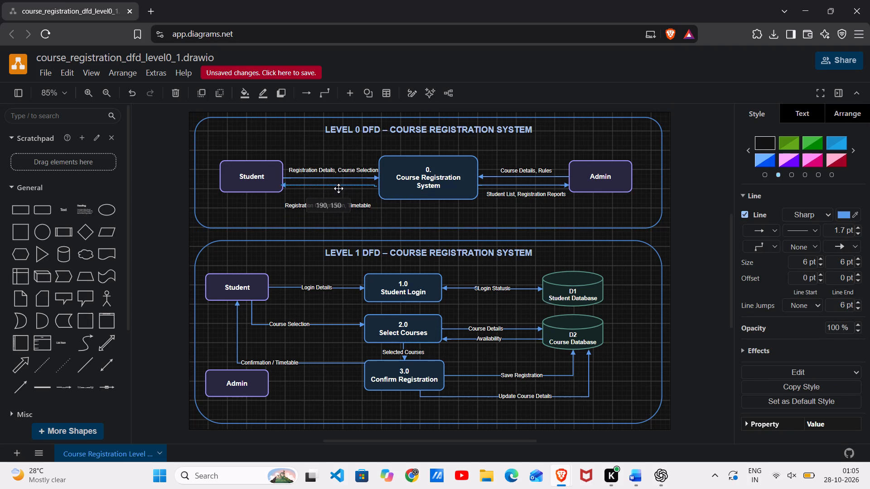
drag(338, 188, 340, 188)
Place the Registration Confirmation, Timetable label just below its connector line.
drag(308, 207, 308, 200)
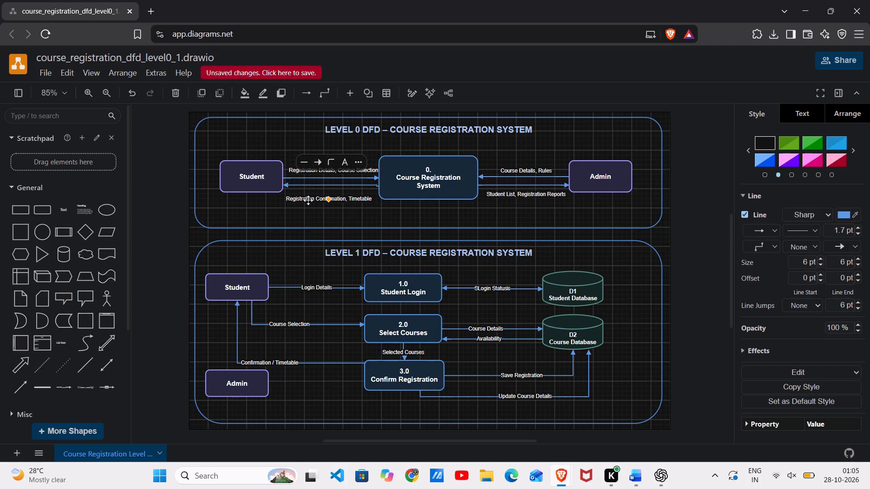
drag(308, 200, 311, 198)
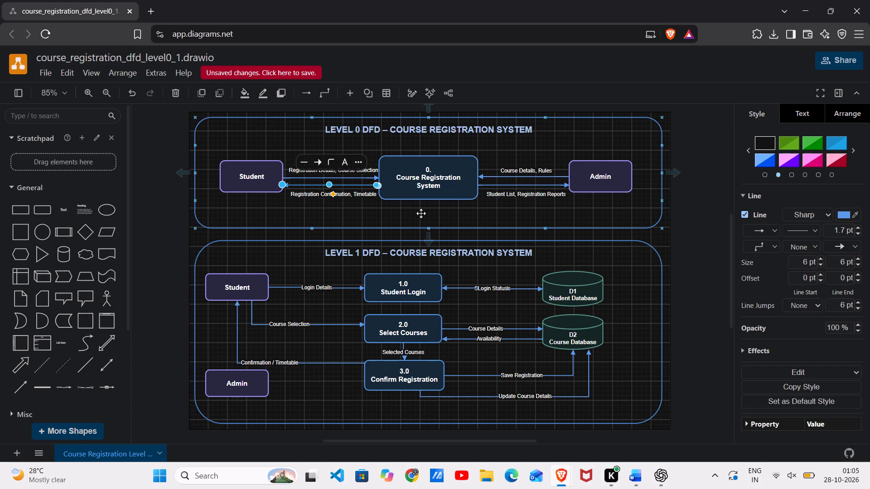
click(421, 213)
Separate the overlapping labels between process 1.0 and D1, with Login Status above the lines and Student Details below.
drag(494, 287, 492, 272)
drag(494, 289, 492, 299)
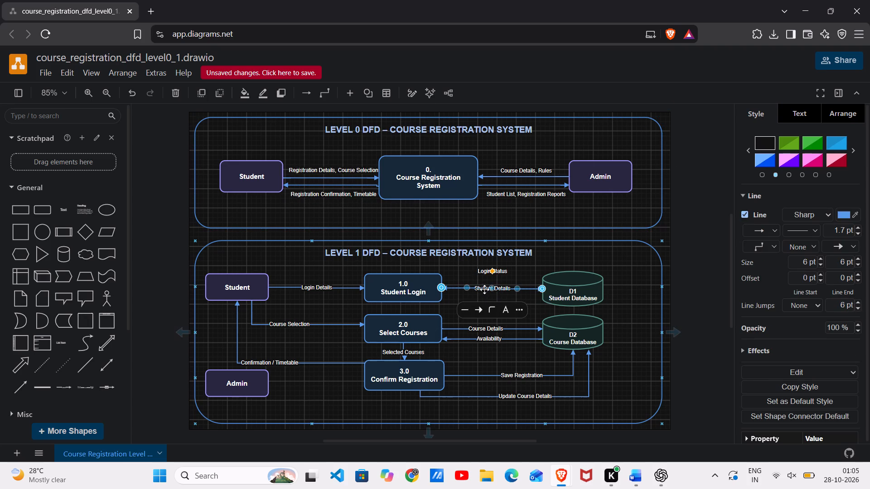
drag(479, 286, 483, 300)
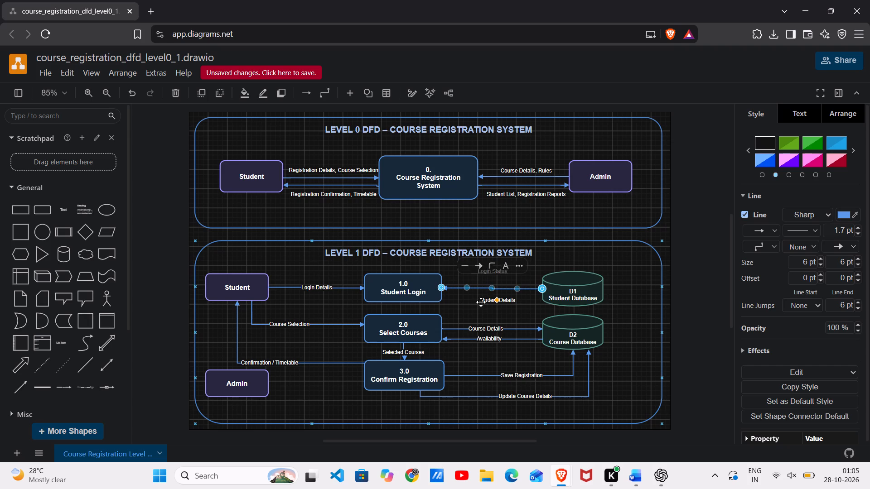
click(503, 286)
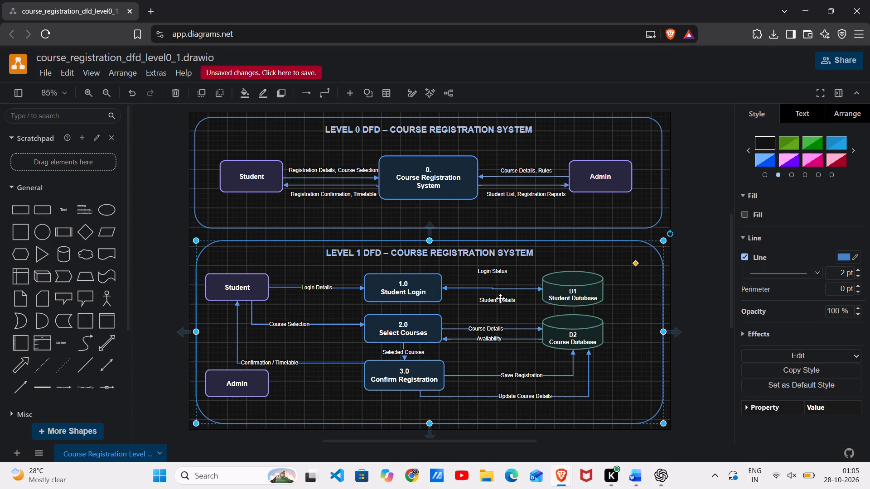
Separate the two connectors at process 1.0, with the Login Status segment raised and the Student Details segment lowered.
drag(482, 288, 479, 282)
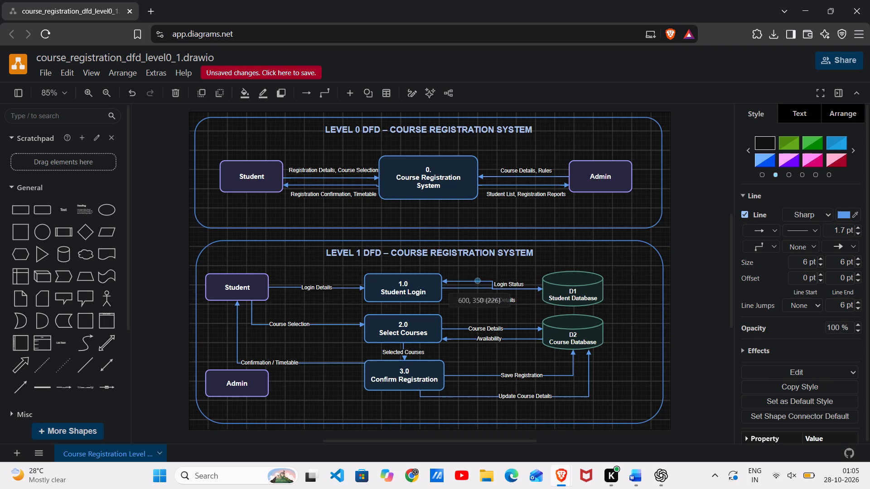
drag(479, 282, 466, 283)
drag(466, 288, 464, 296)
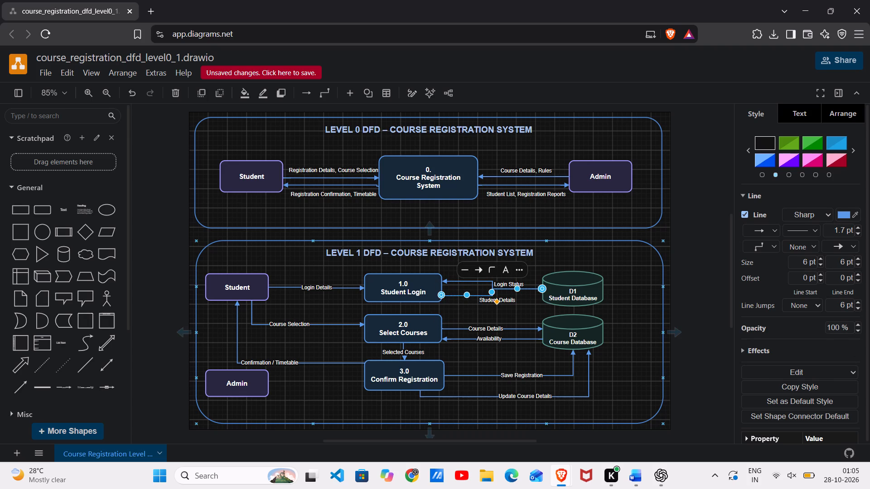
Raise the Login Status label and its connector so they sit above the Student Details connector between process 1.0 and D1.
drag(508, 288, 508, 271)
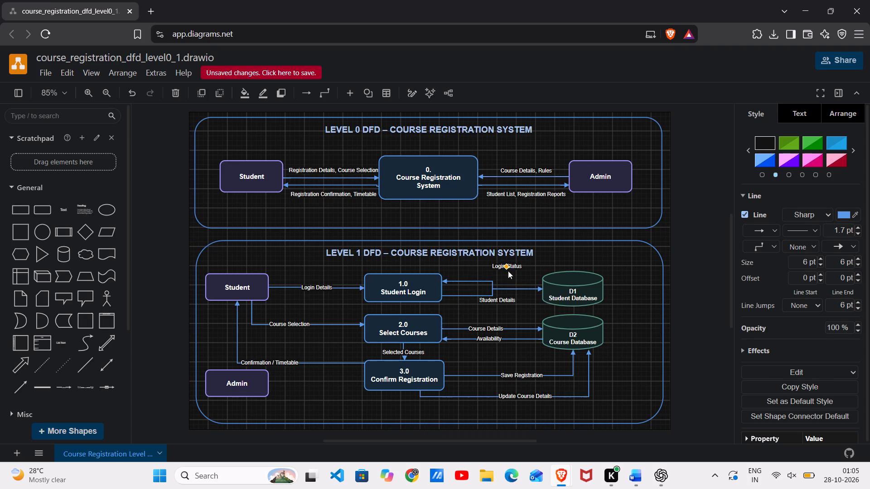
drag(507, 288, 506, 281)
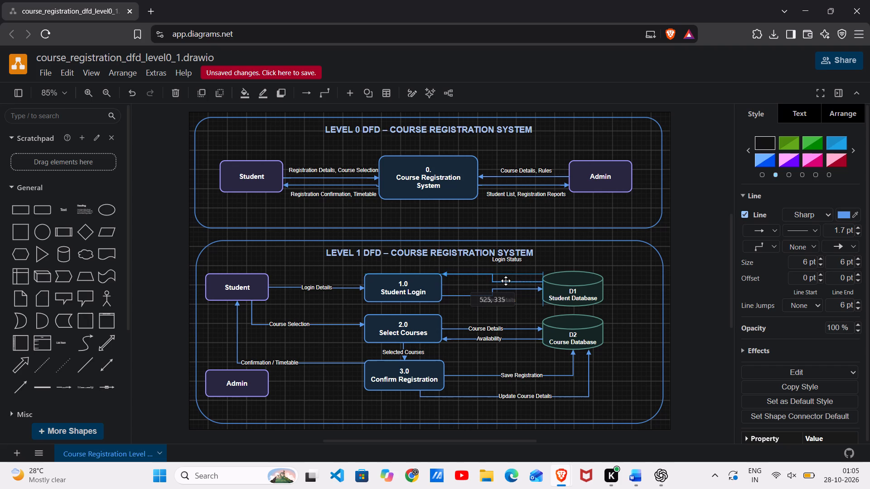
drag(506, 281, 506, 283)
click(472, 276)
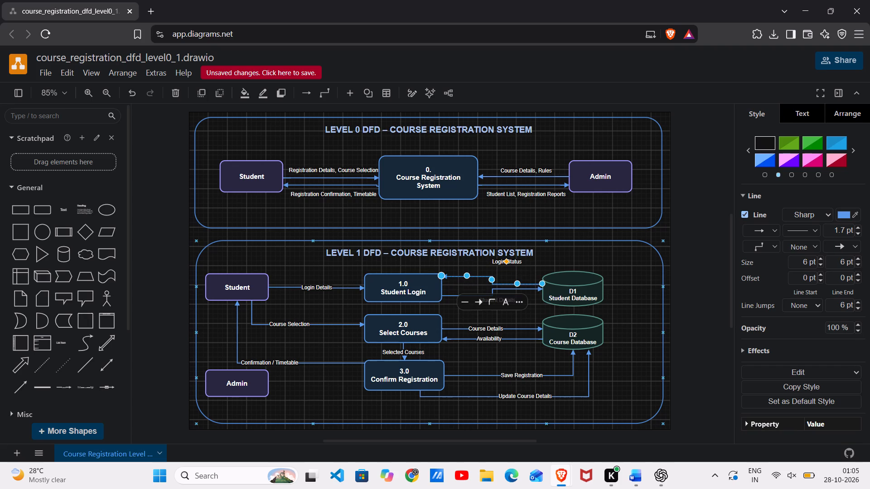
click(463, 276)
click(457, 278)
click(449, 303)
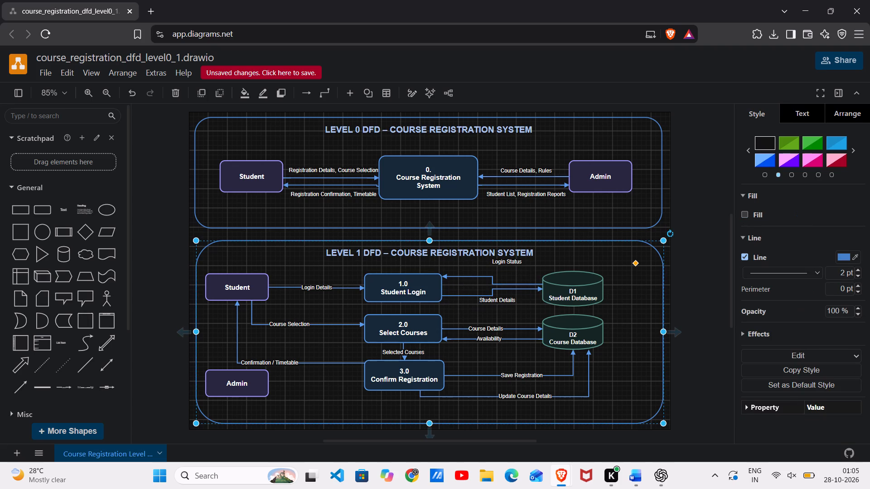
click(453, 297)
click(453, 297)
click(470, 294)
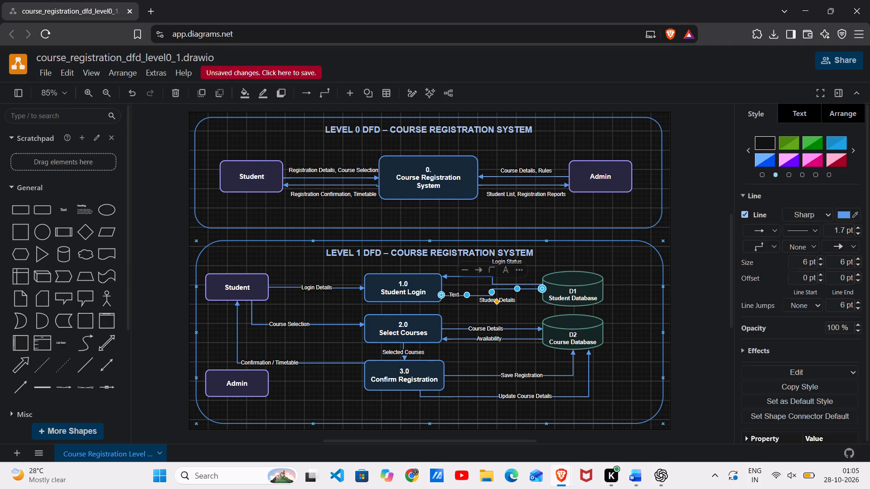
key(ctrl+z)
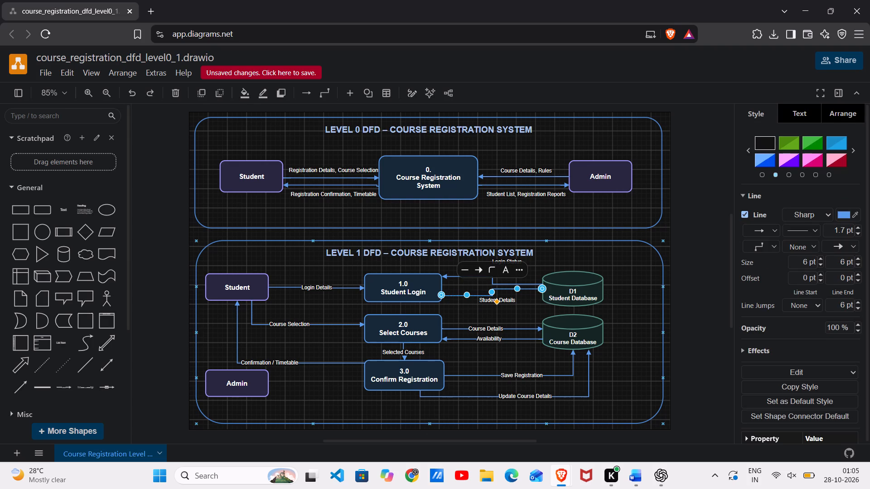
Straighten the Student Details connector from process 1.0 to D1 and shift it farther below the Login Status connector.
drag(469, 295, 460, 288)
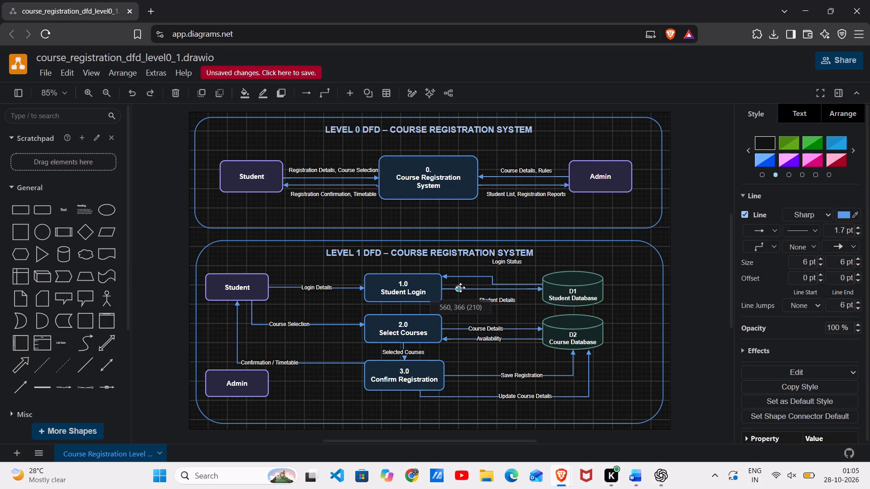
drag(460, 288, 460, 287)
click(476, 289)
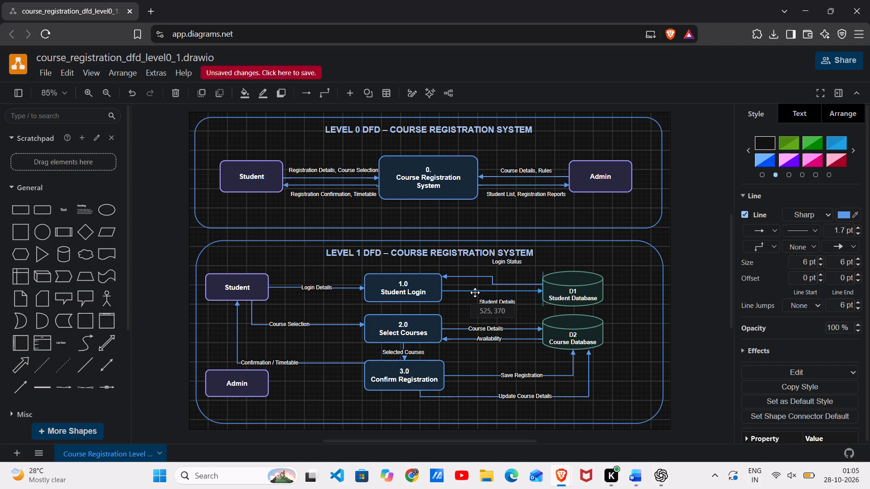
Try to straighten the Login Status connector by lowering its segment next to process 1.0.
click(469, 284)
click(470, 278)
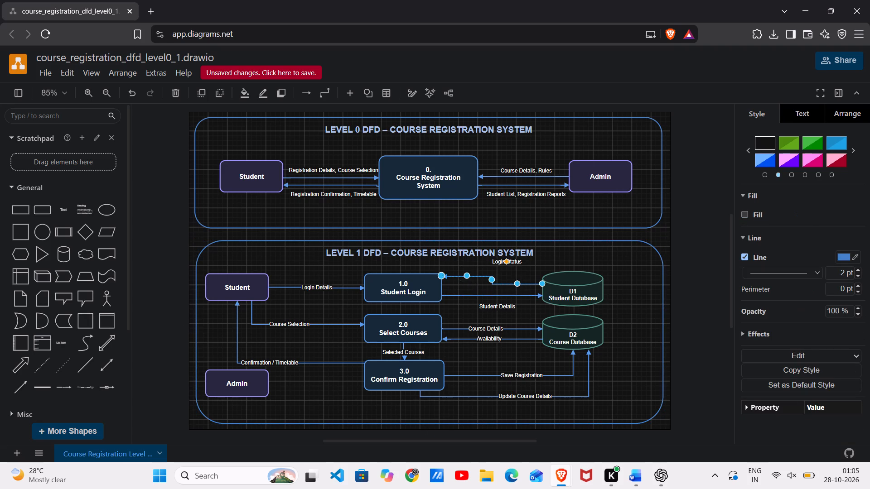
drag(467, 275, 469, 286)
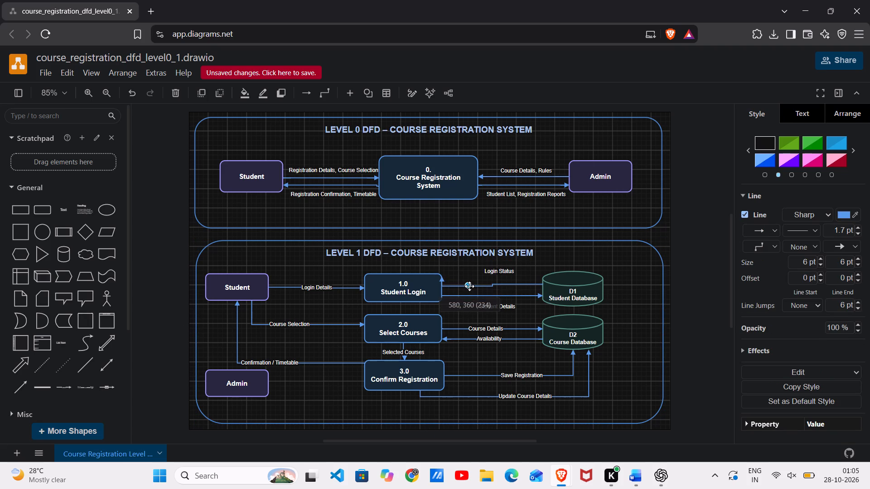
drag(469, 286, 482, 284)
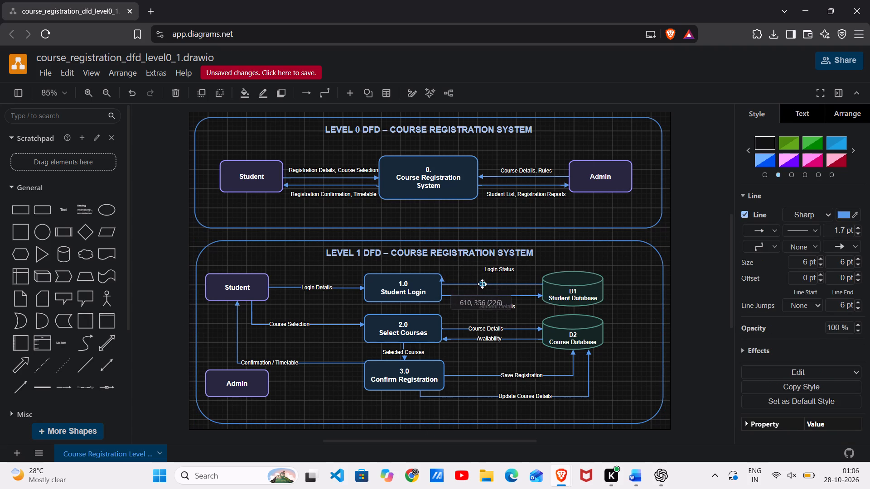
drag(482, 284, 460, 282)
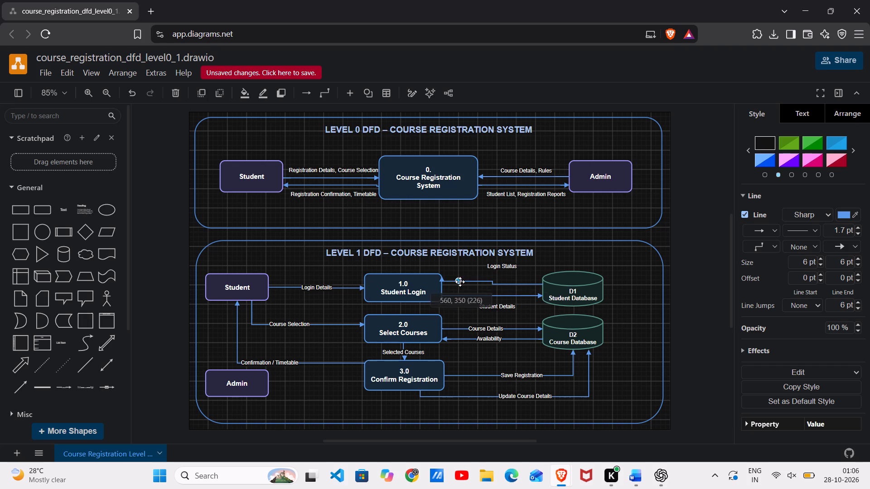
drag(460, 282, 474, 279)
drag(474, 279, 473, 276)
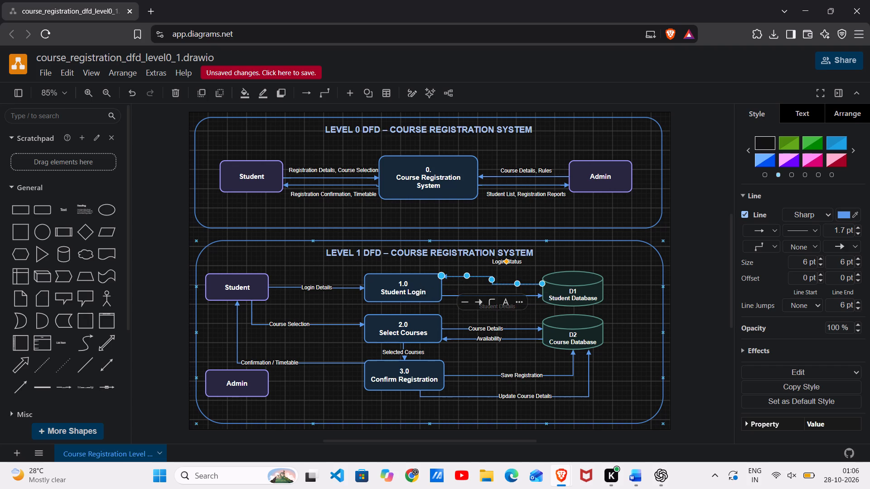
Straighten the Login Status connector from D1, attach its arrowhead midway on process 1.0's side, and lower it just above the Student Details connector.
drag(519, 284, 517, 276)
drag(491, 274, 492, 281)
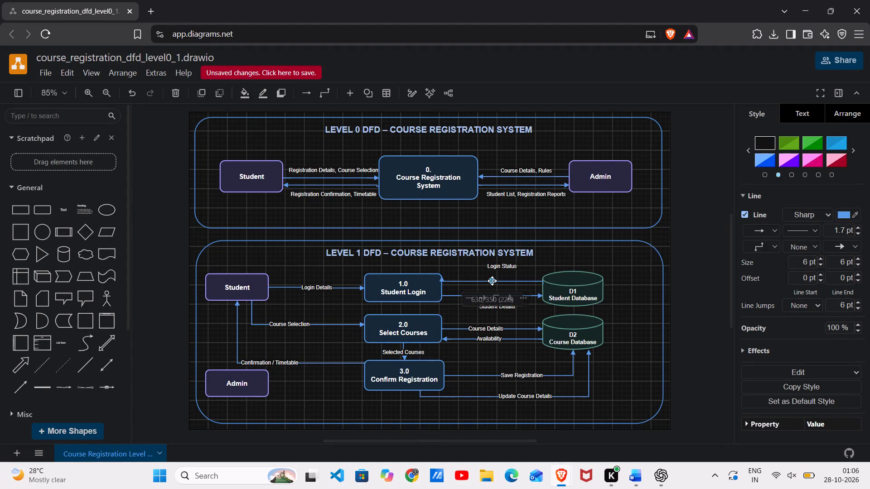
drag(492, 281, 517, 276)
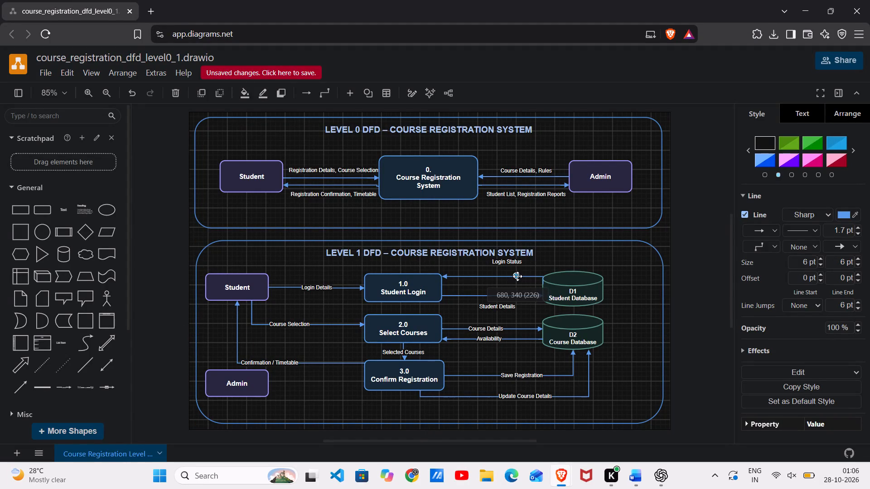
drag(517, 276, 532, 280)
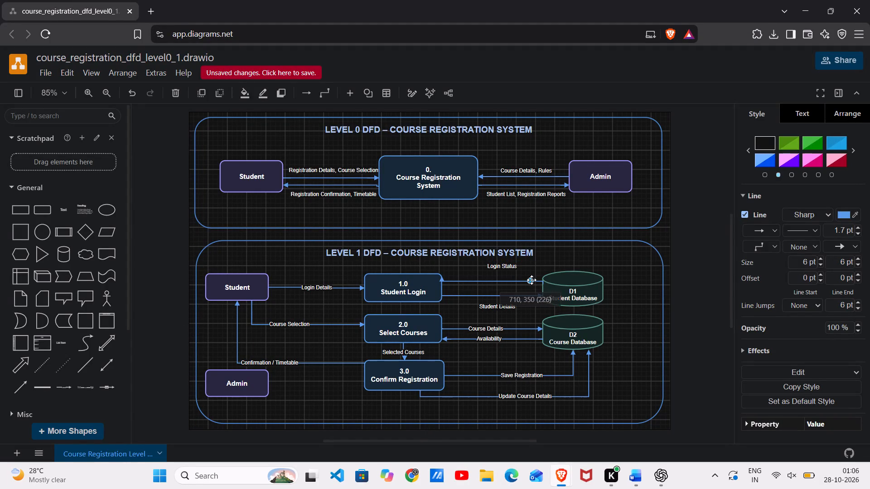
drag(532, 280, 518, 278)
drag(444, 276, 451, 279)
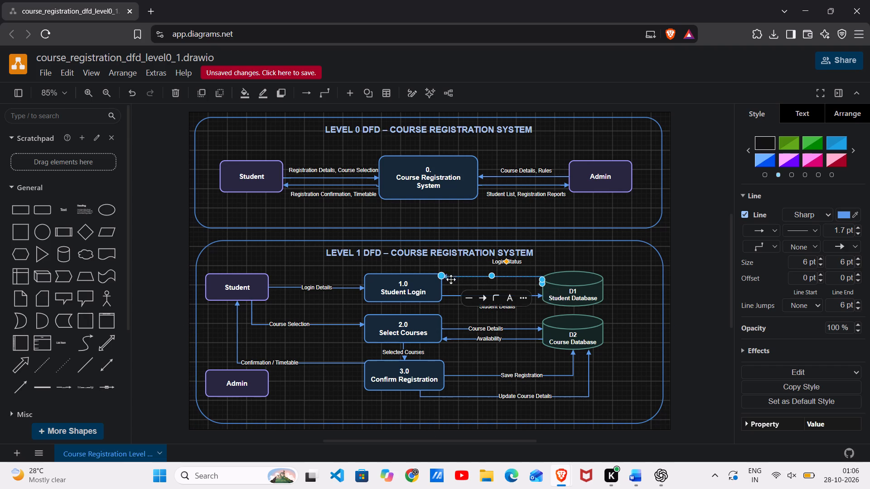
drag(451, 279, 440, 285)
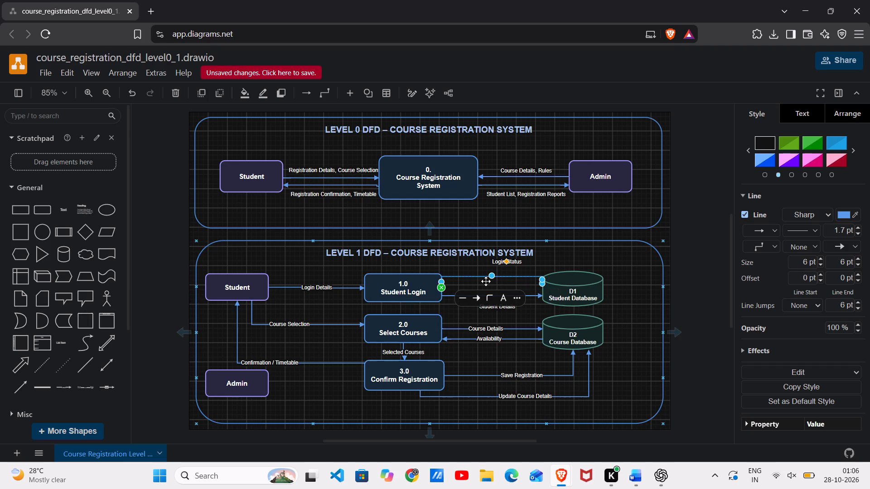
drag(493, 278, 507, 287)
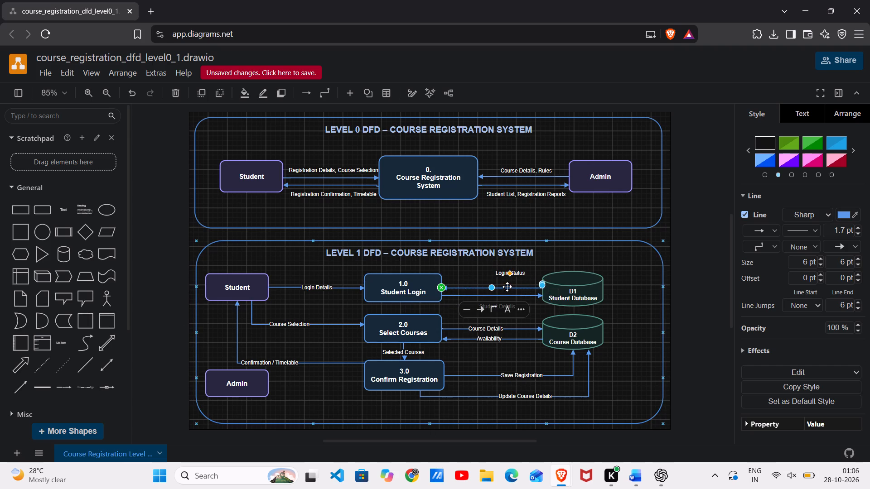
click(538, 313)
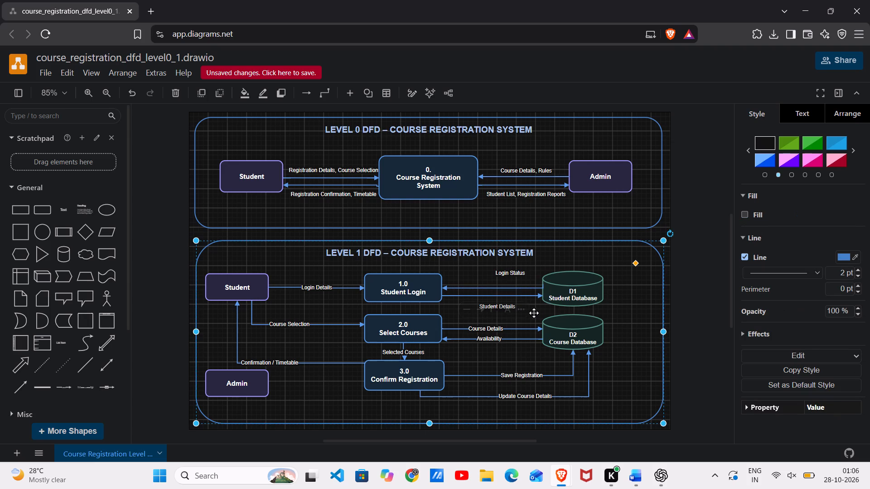
drag(507, 268, 508, 274)
key(ctrl+z)
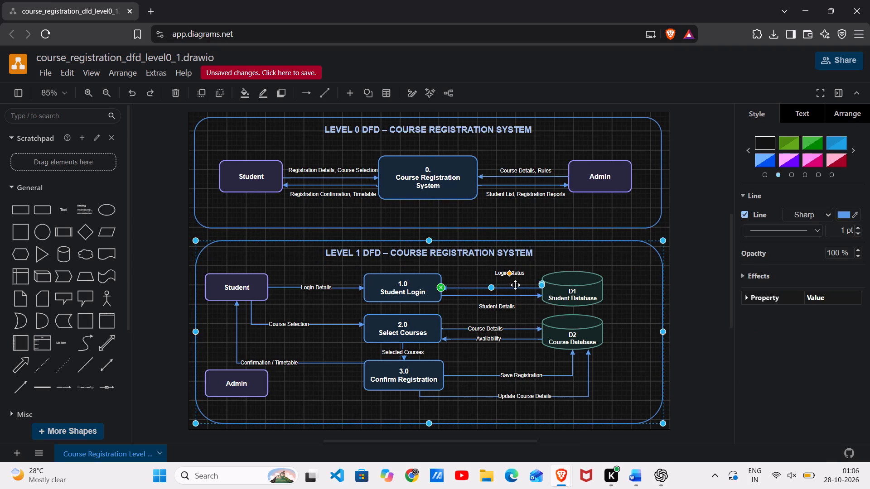
click(543, 265)
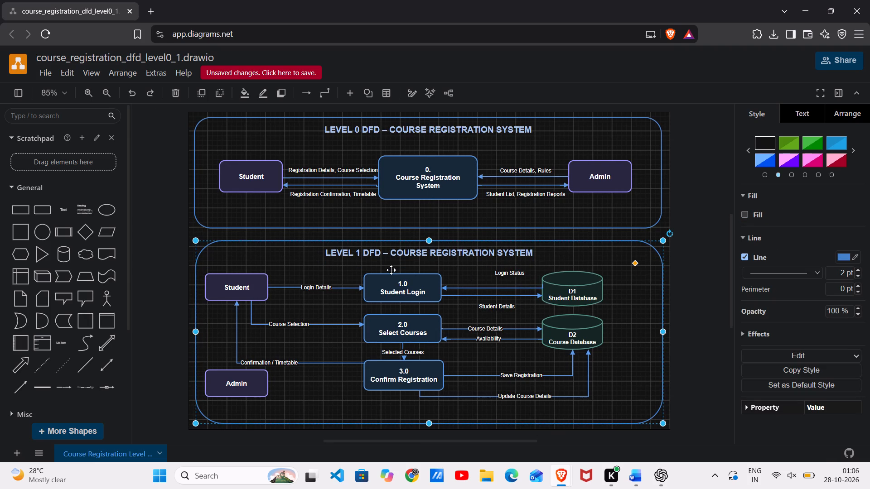
Save the diagram as a downloaded XML copy named Q16.DFD-Course Registration.drawio in the se pract folder.
click(48, 77)
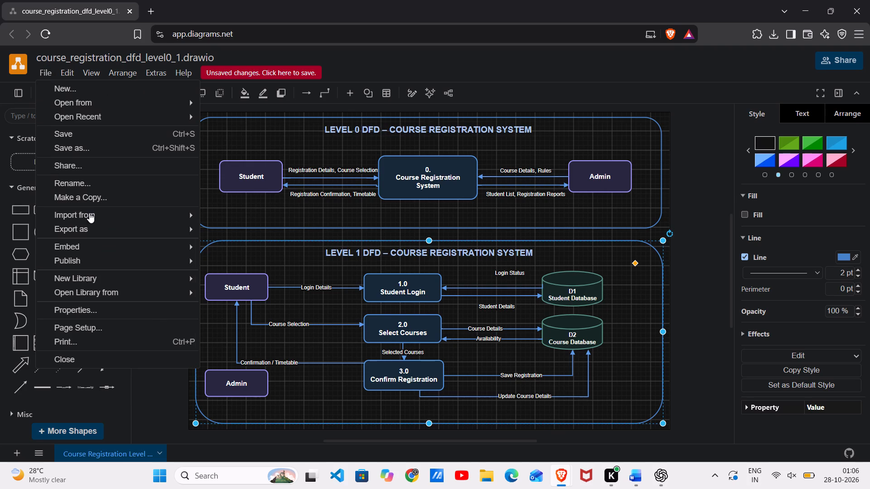
click(106, 144)
key(shift+q)
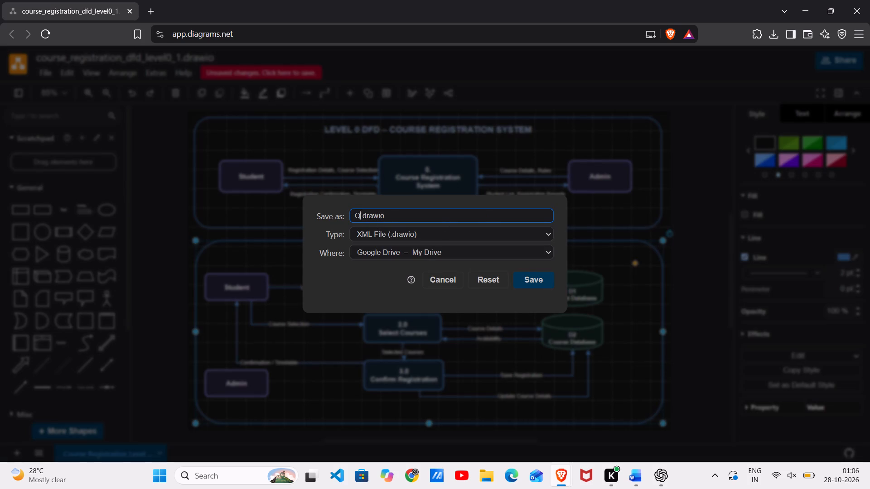
text(16)
key(period)
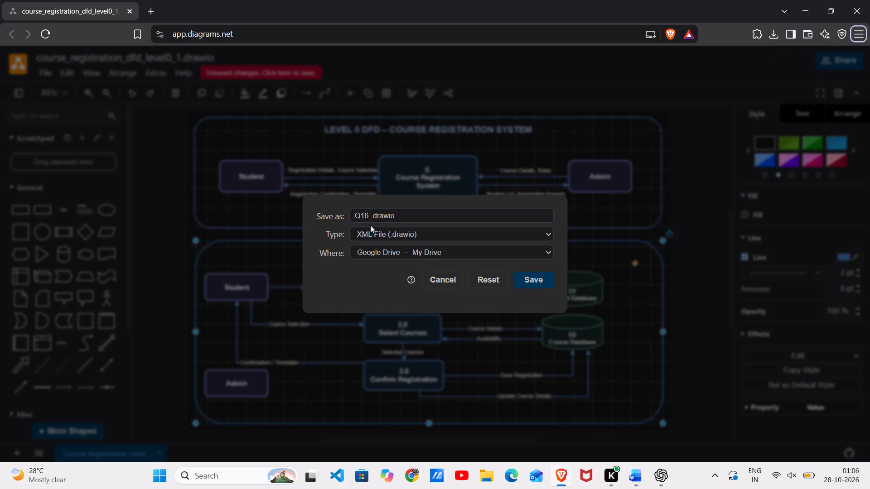
click(371, 220)
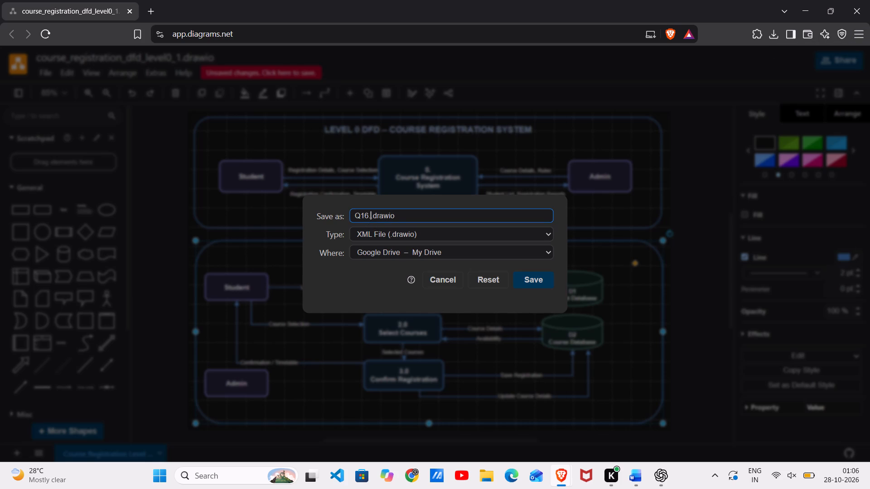
text(DFD)
key(minus)
text(Cou)
text(rse)
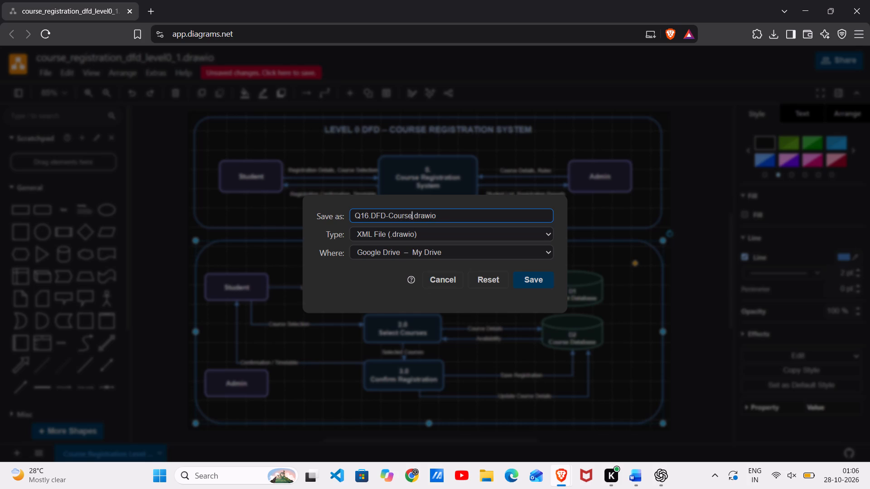
key(space)
text(Registratio)
key(n)
click(462, 254)
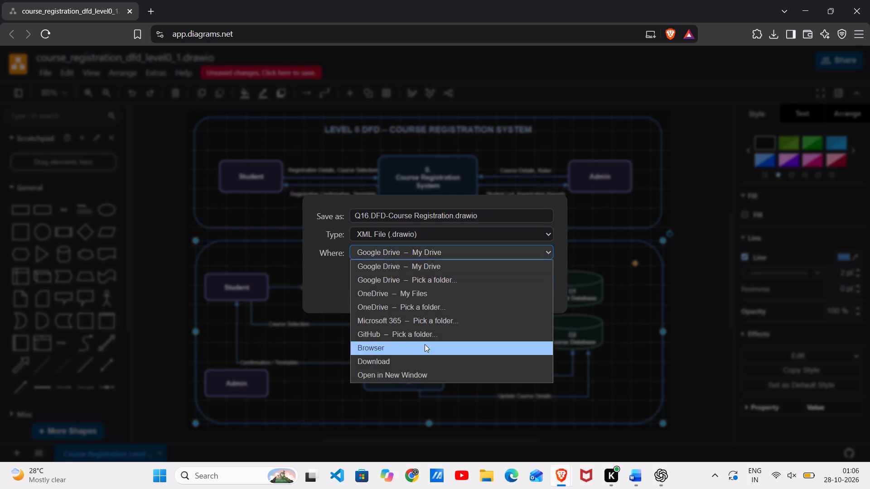
click(411, 364)
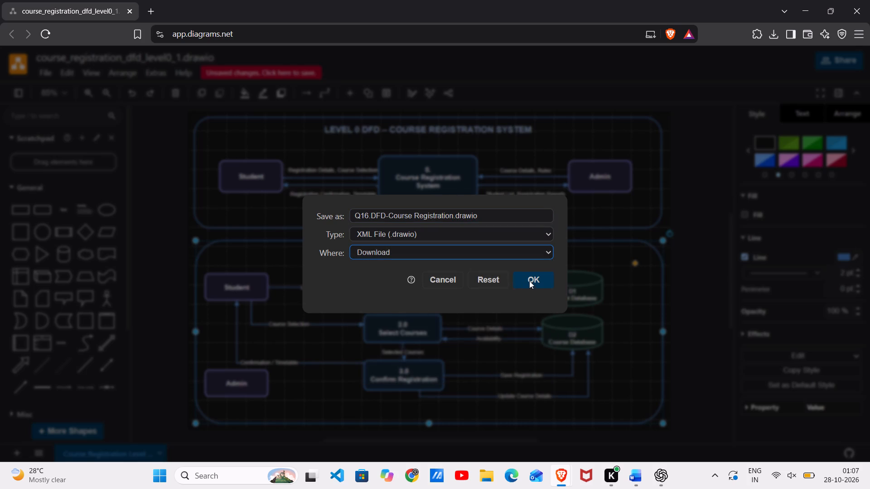
click(529, 281)
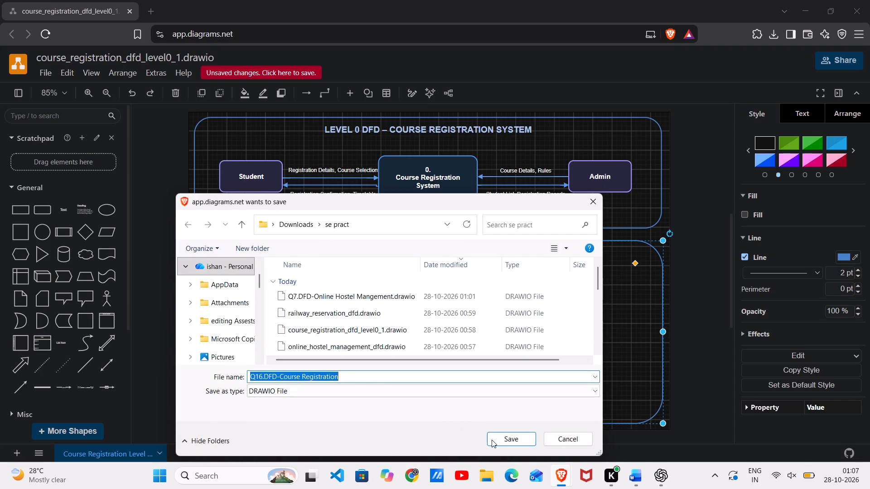
click(508, 440)
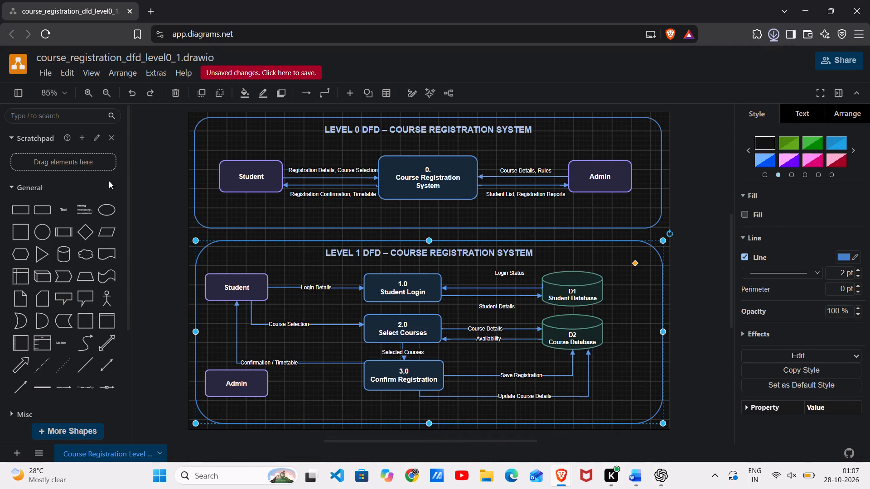
Open railway_reservation_dfd.drawio from the device's se pract folder in a new window.
click(40, 77)
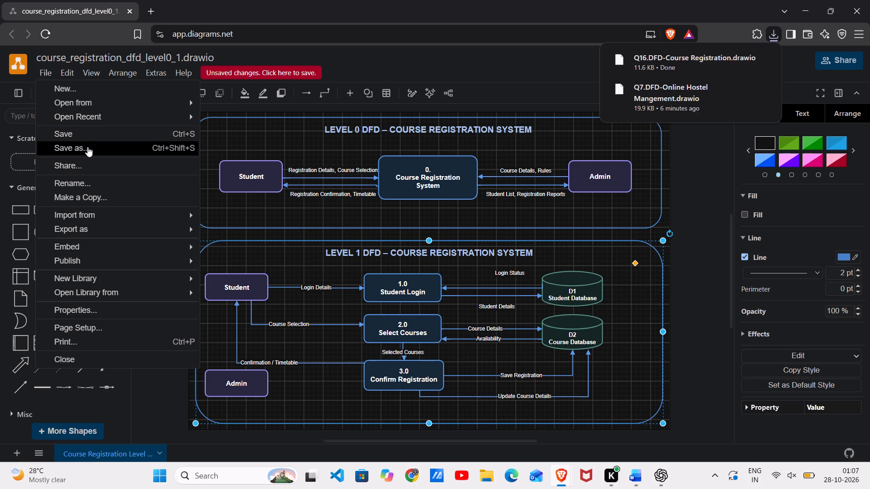
click(166, 101)
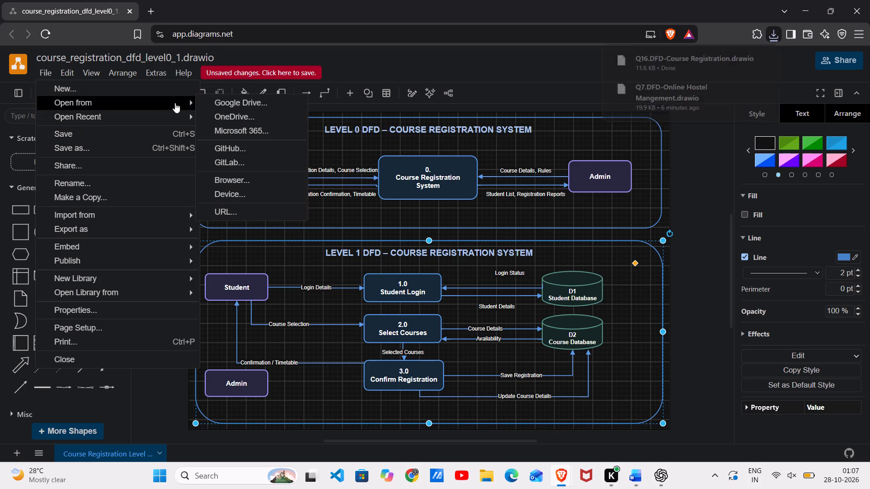
click(242, 193)
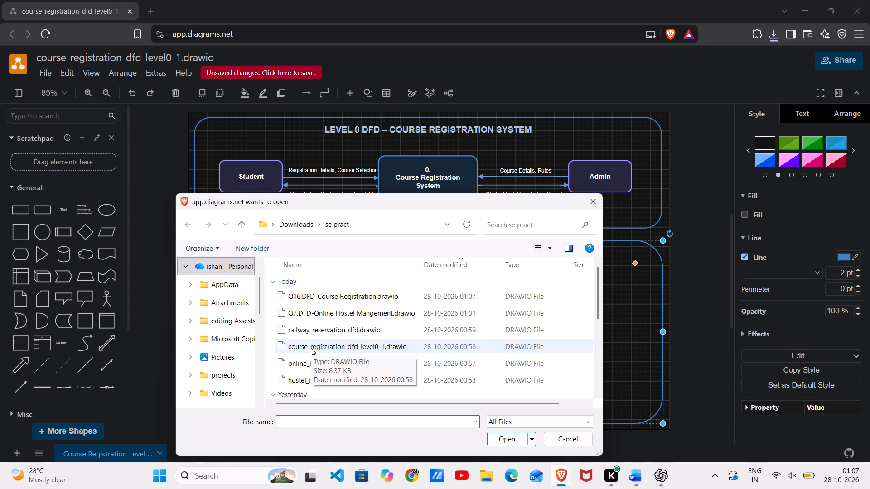
click(308, 332)
click(495, 442)
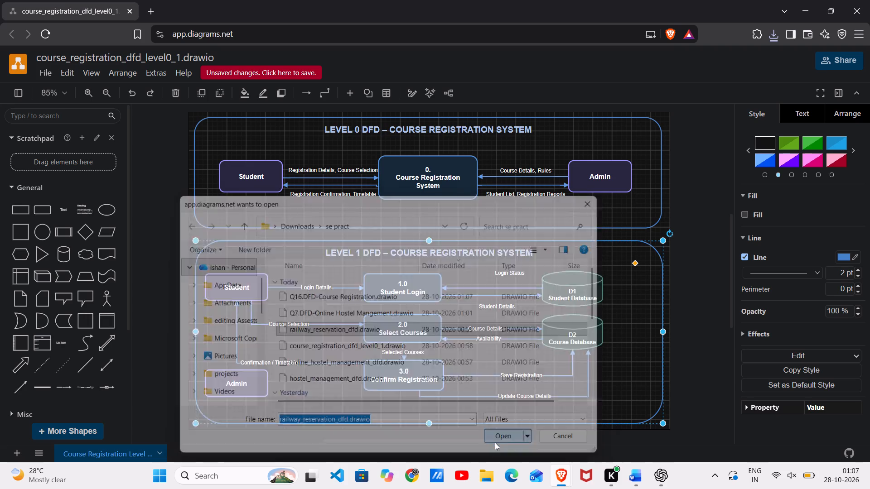
click(466, 258)
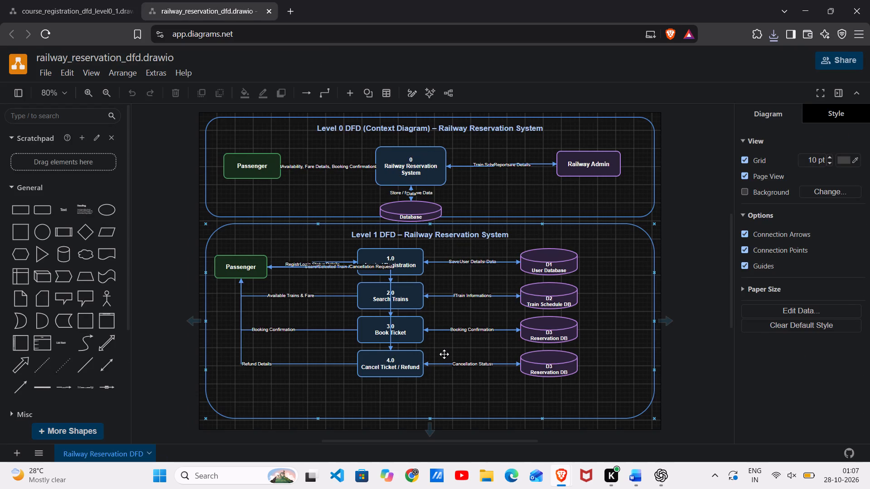
Move the Level 1 DFD frame and its title slightly lower on the page.
drag(445, 354, 445, 361)
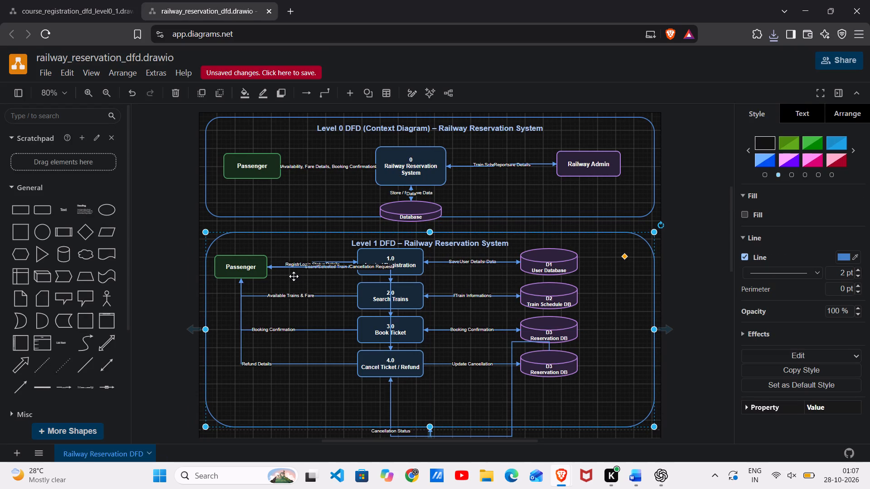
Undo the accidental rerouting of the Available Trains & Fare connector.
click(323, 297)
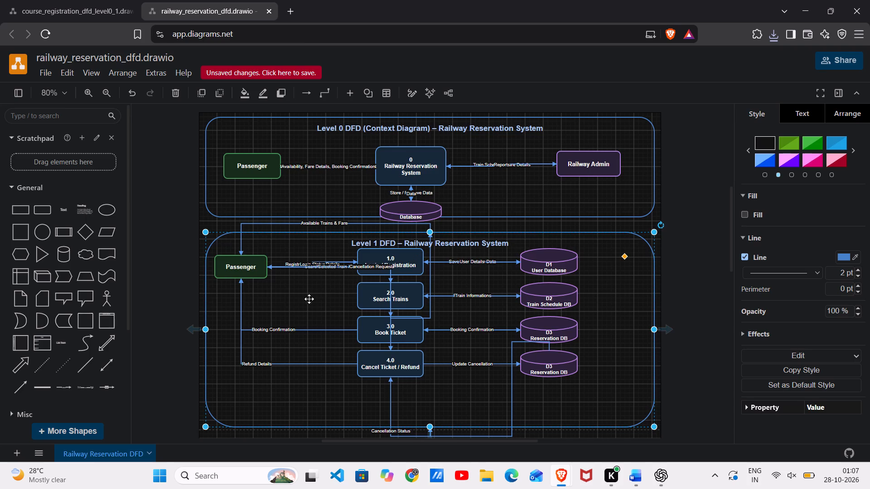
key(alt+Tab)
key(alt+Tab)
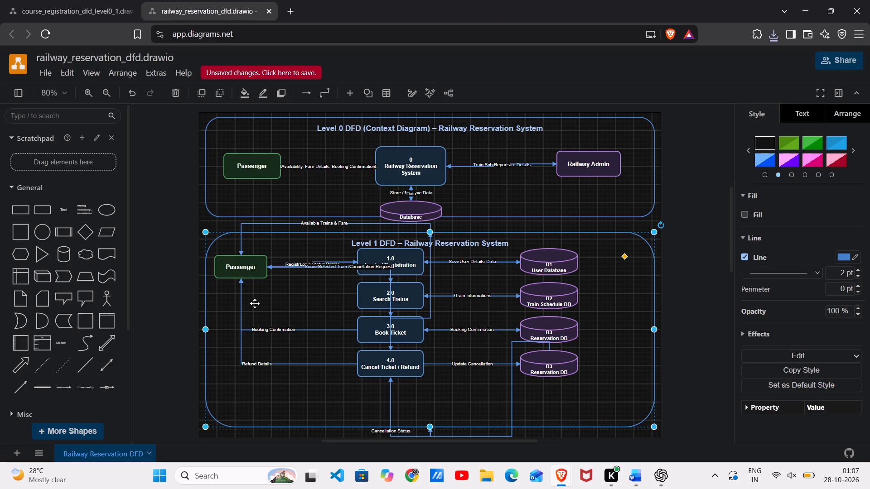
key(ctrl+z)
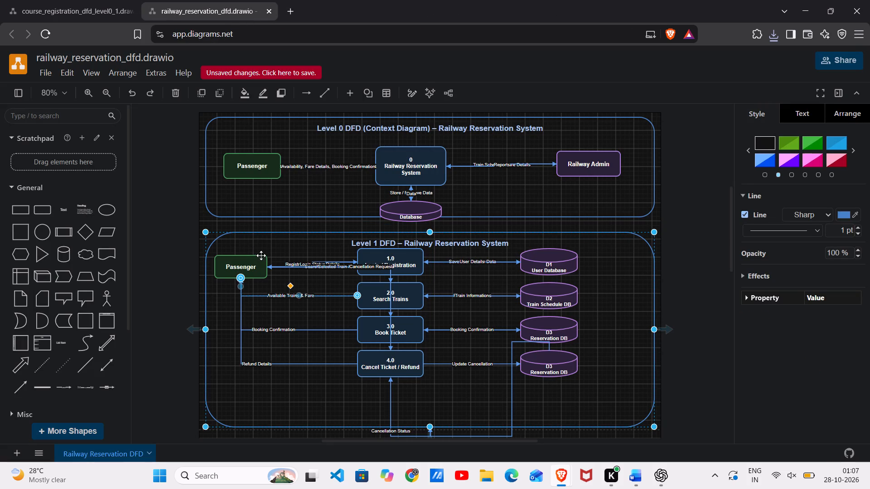
Save the diagram as a downloaded XML copy named Q17.DFD-railway reservation.drawio in the se pract folder.
click(48, 77)
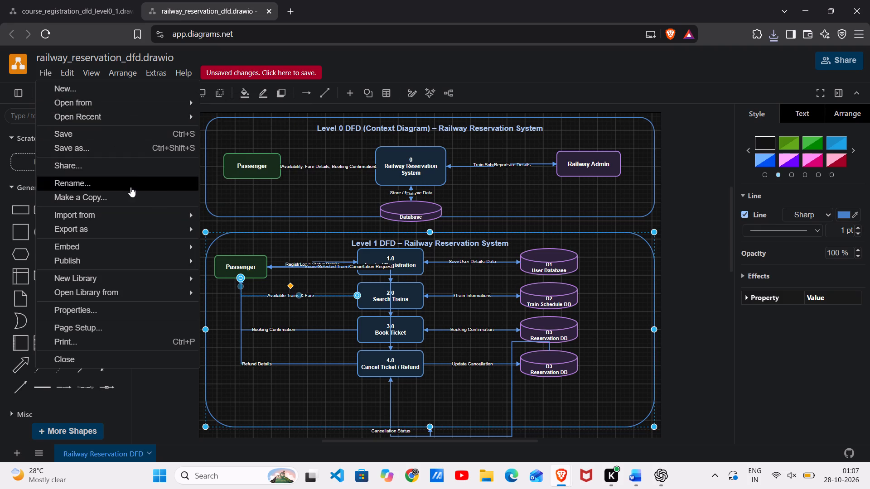
click(142, 145)
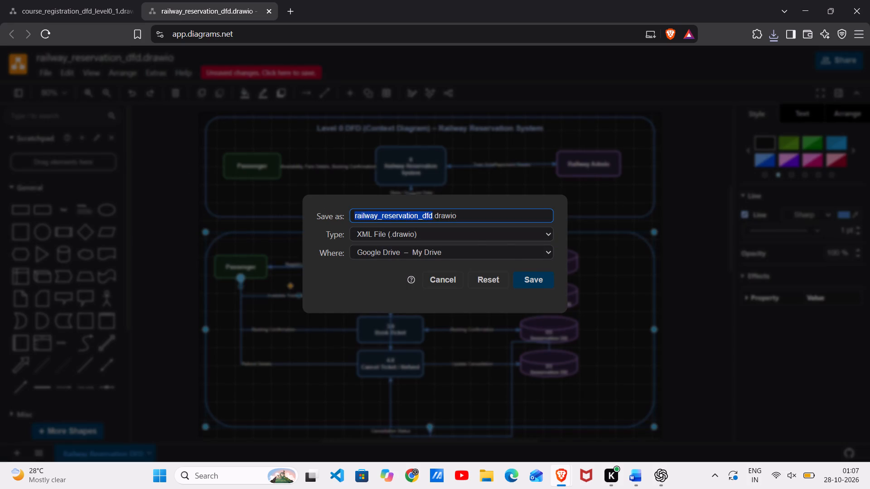
key(shift+q)
text(17)
key(period)
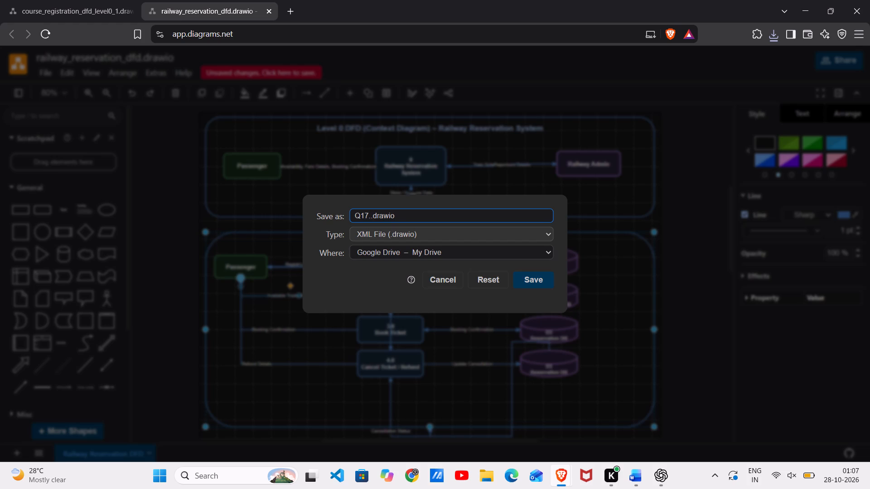
text(DFD)
text(-railway)
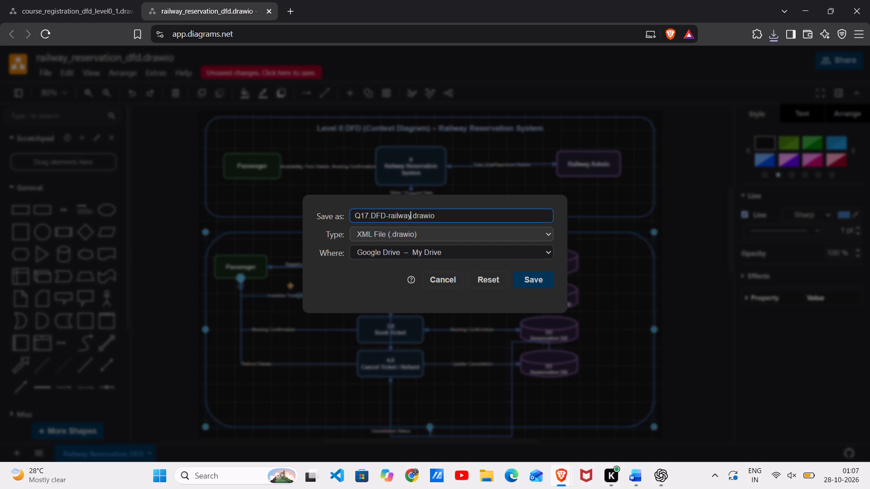
key(space)
text(reservation)
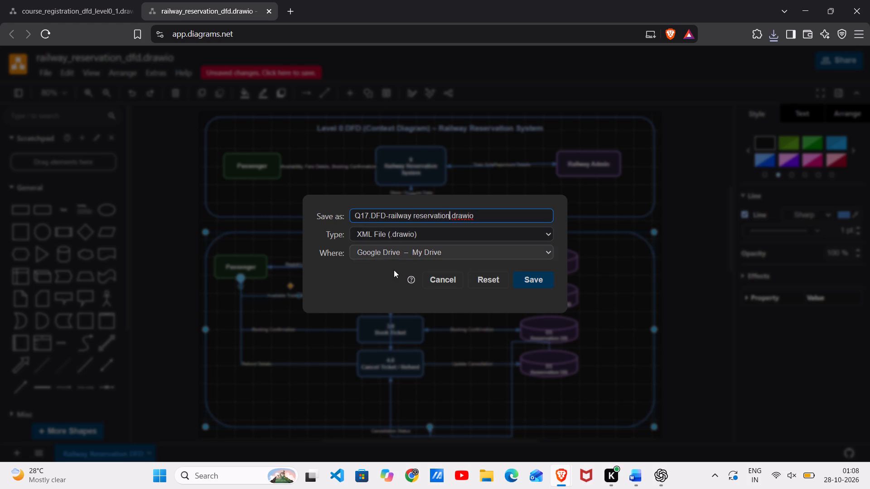
click(430, 258)
click(408, 360)
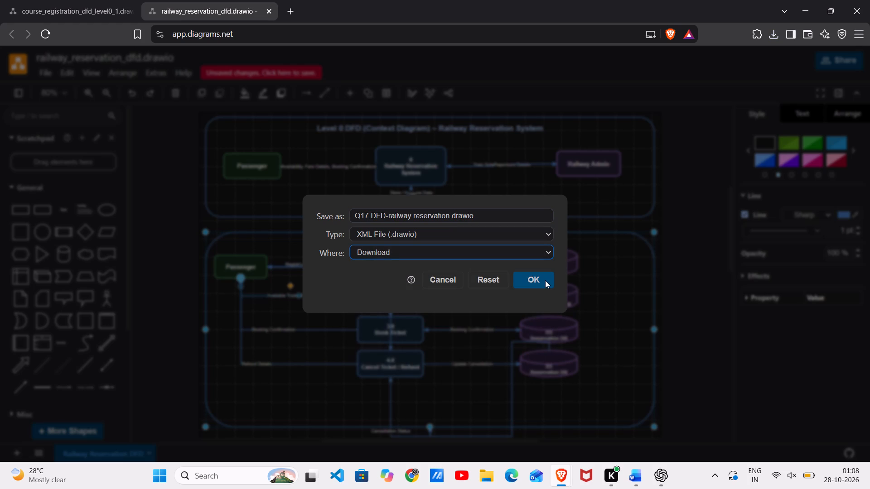
click(538, 283)
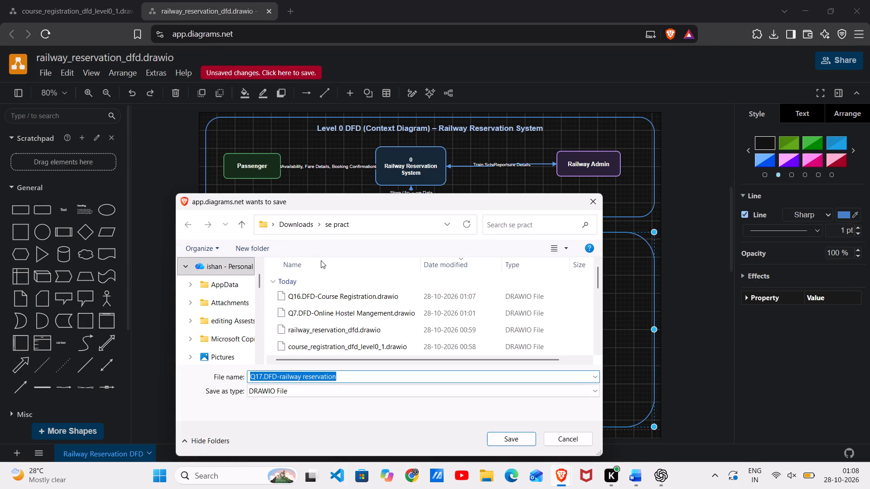
click(505, 439)
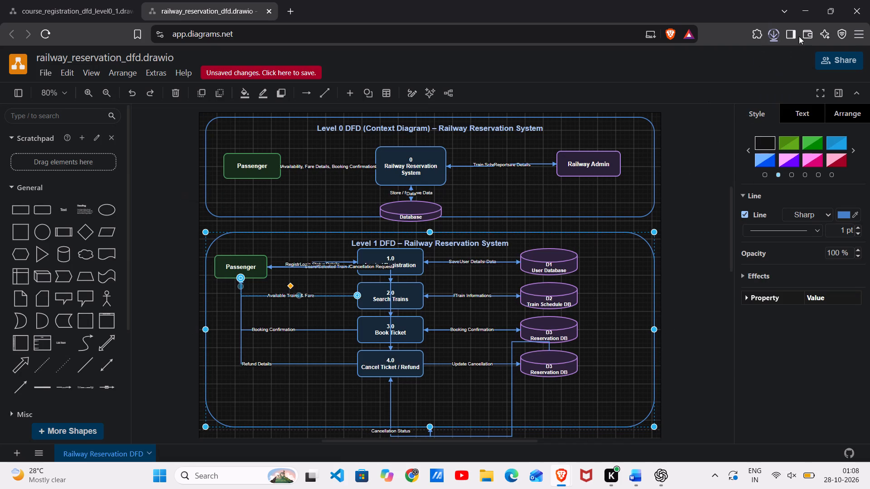
Close the window holding the course registration and railway reservation diagram tabs, leaving both without saving to the originals.
click(863, 14)
click(450, 147)
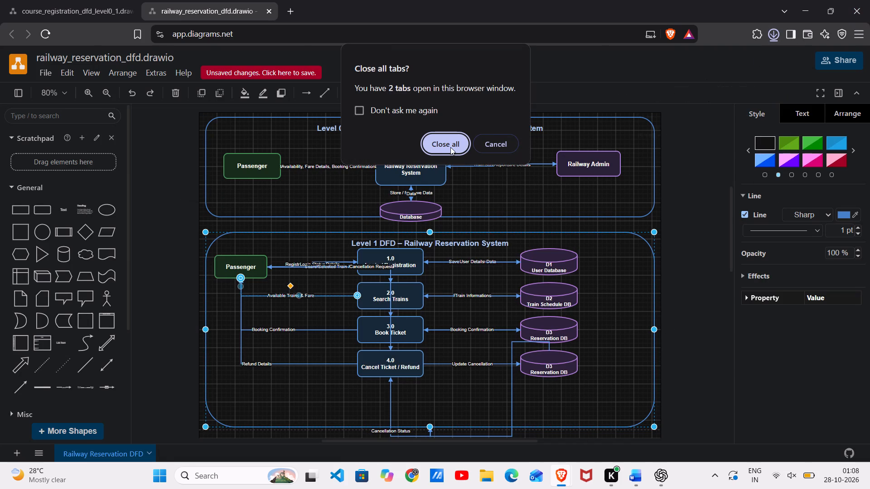
click(485, 106)
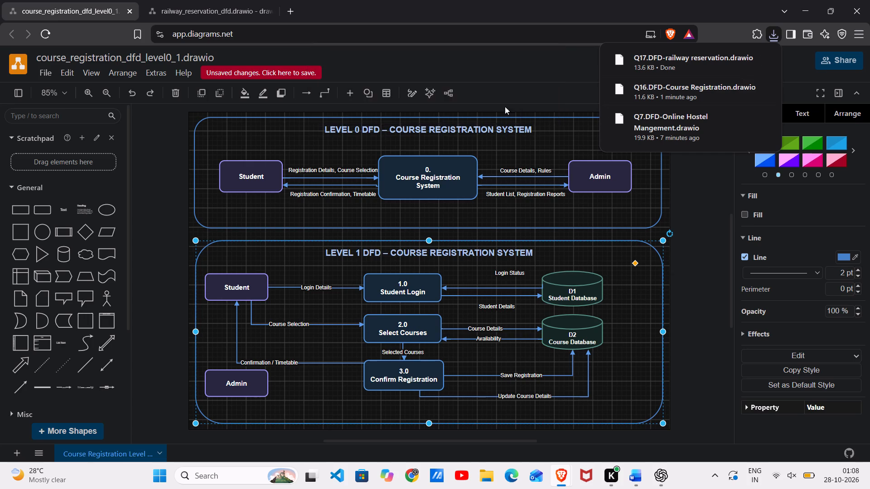
click(488, 108)
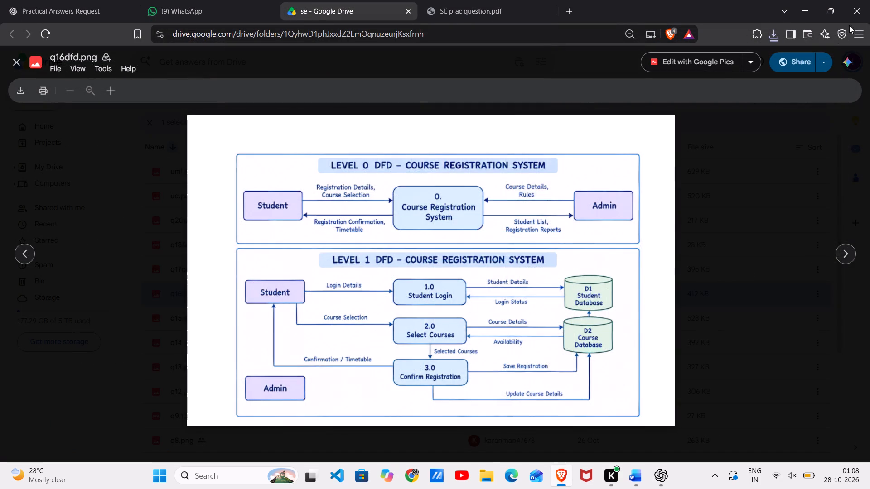
In File Explorer, delete the four unnumbered DFD files from se pract, railway_reservation_dfd through hostel_management_dfd, and return to Downloads.
key(alt+Tab)
key(alt+Tab)
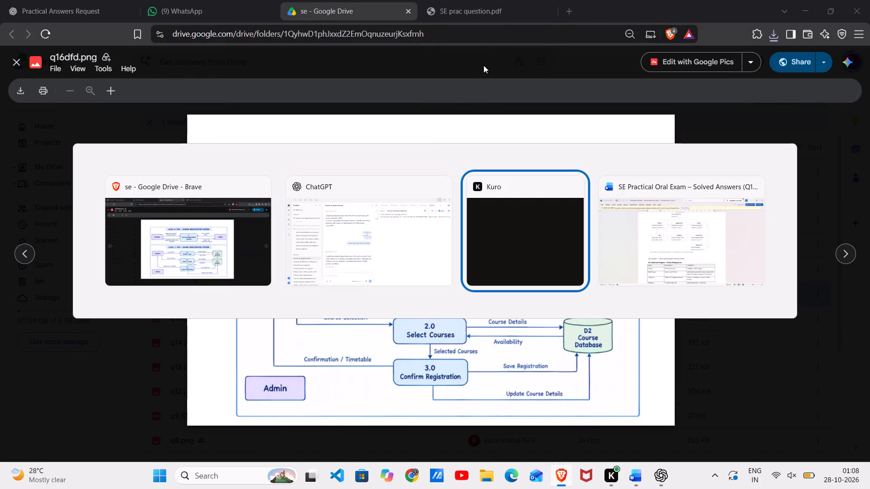
key(alt+Tab)
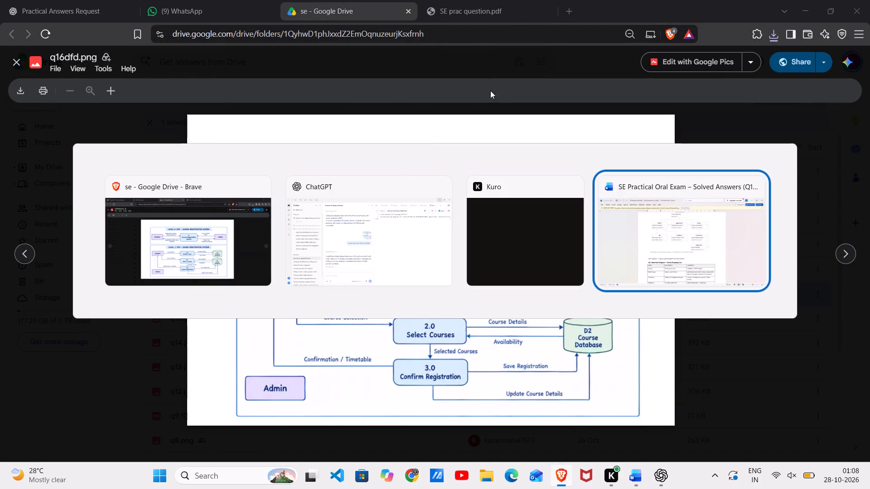
double_click(488, 484)
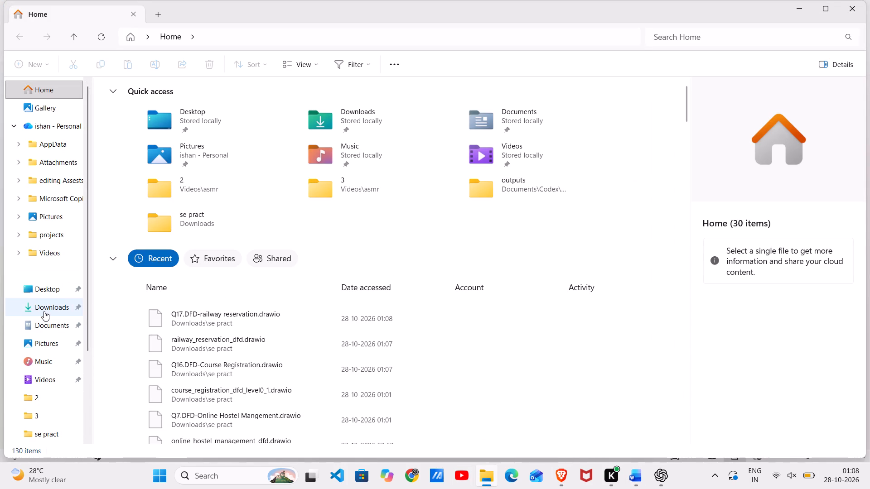
click(44, 311)
double_click(184, 120)
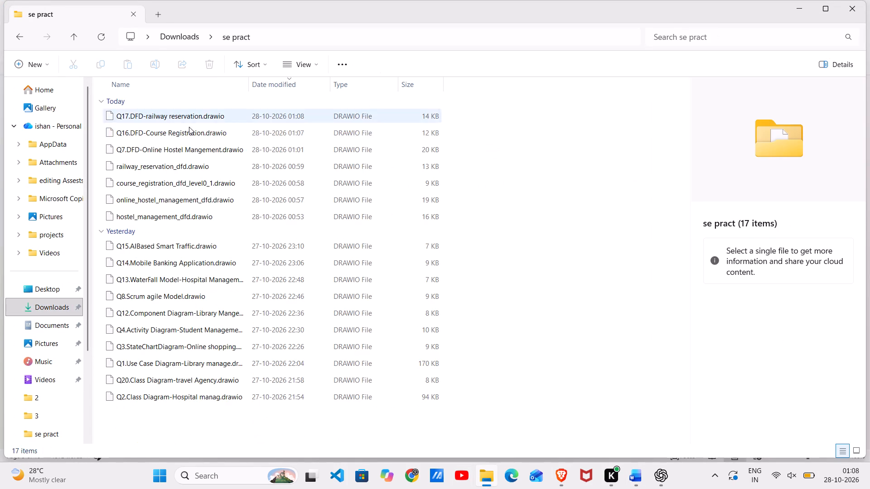
click(148, 168)
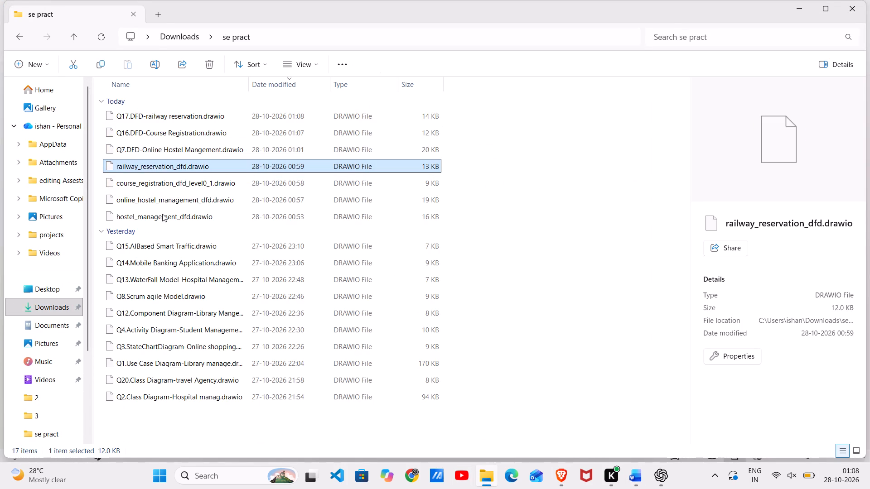
shift+click(162, 214)
key(Delete)
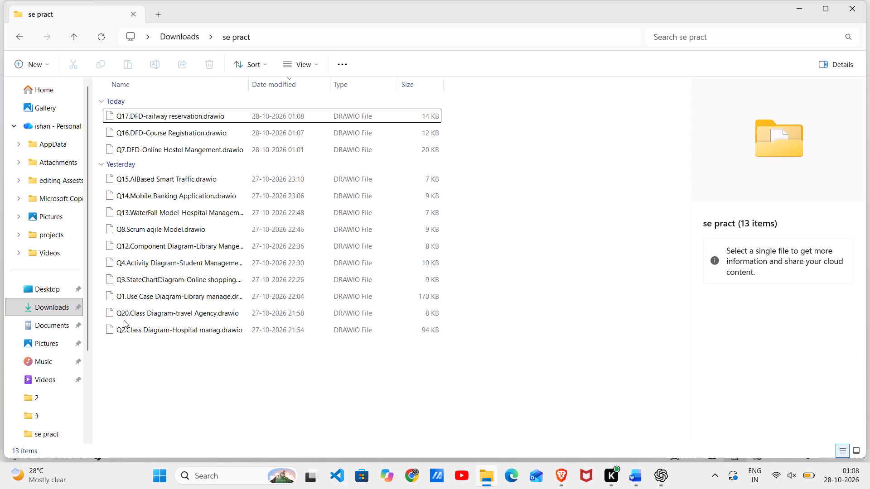
click(20, 36)
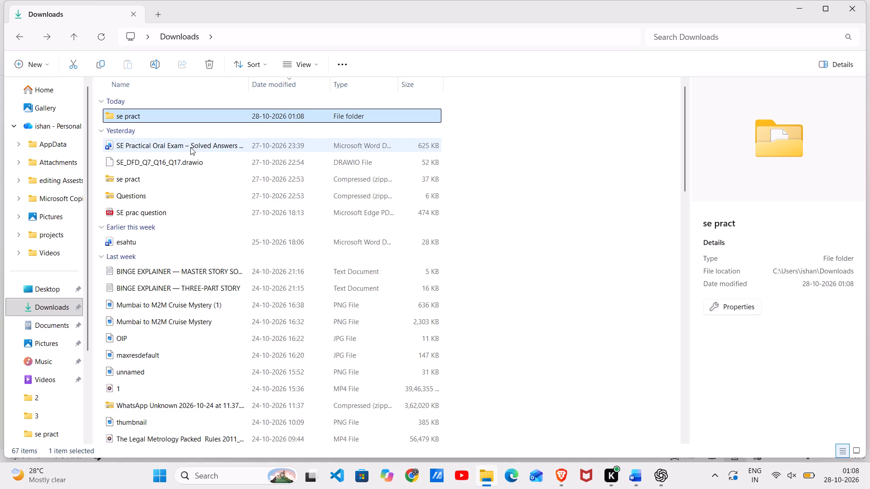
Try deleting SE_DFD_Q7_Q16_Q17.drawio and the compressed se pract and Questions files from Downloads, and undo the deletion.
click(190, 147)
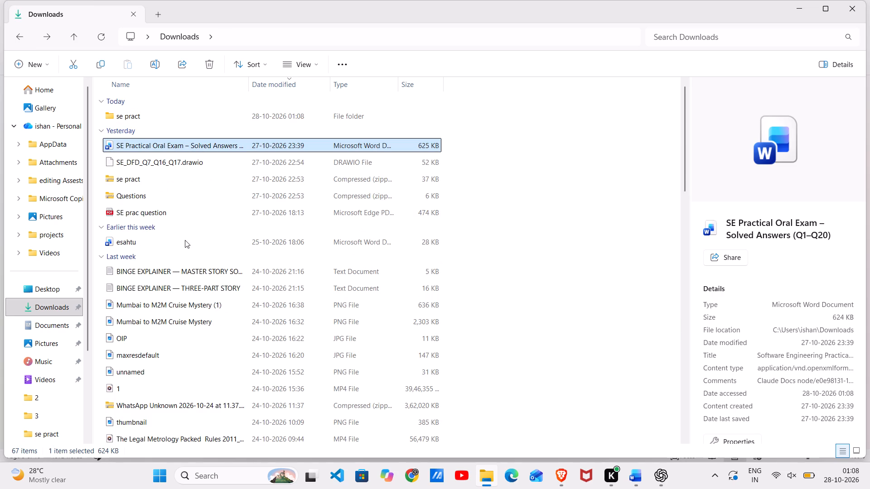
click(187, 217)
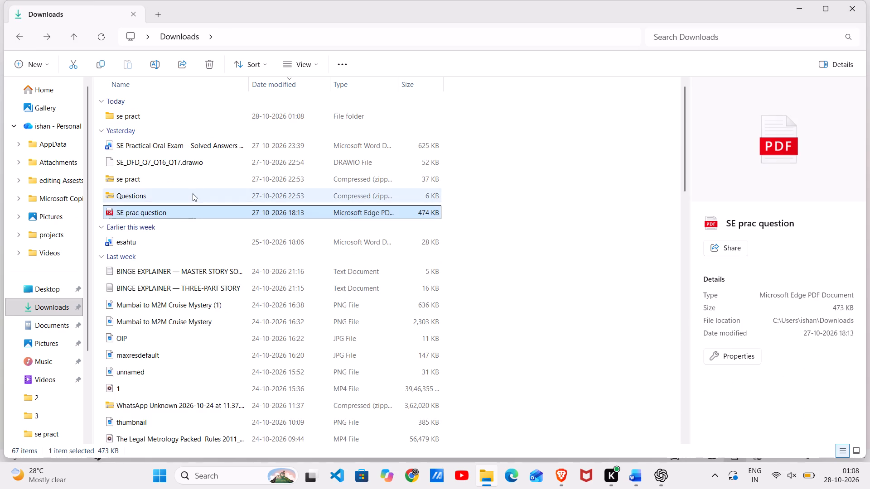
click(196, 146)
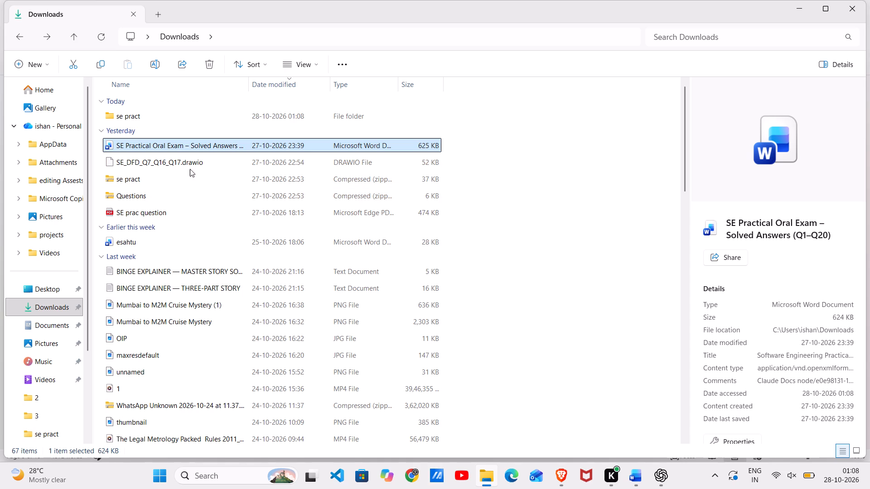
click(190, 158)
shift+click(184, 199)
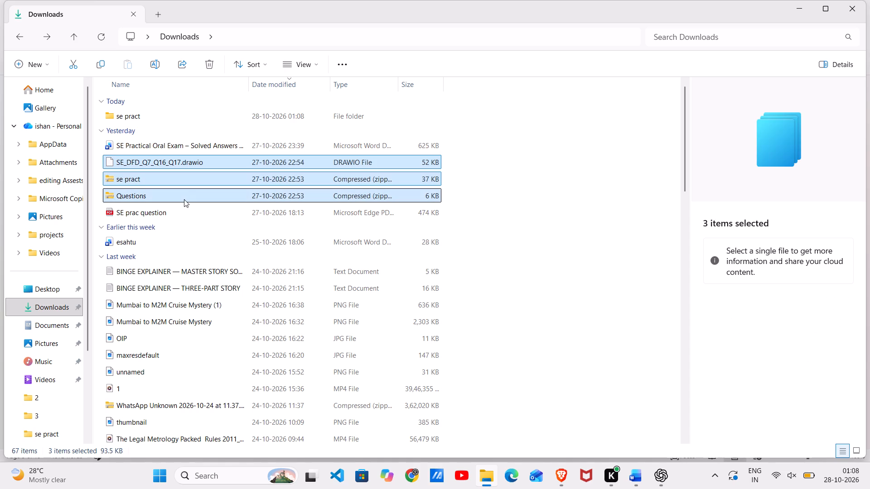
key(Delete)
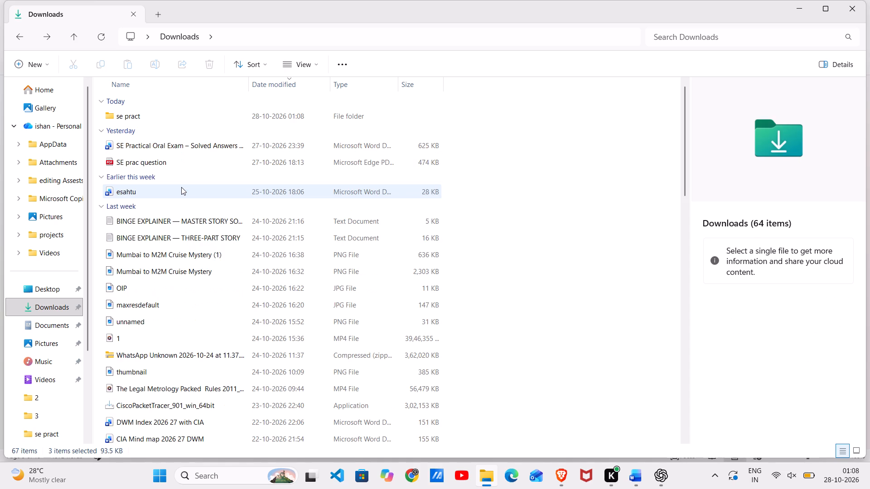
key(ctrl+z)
Delete SE_DFD_Q7_Q16_Q17.drawio and the compressed se pract file from Downloads, keeping the Questions archive.
click(138, 180)
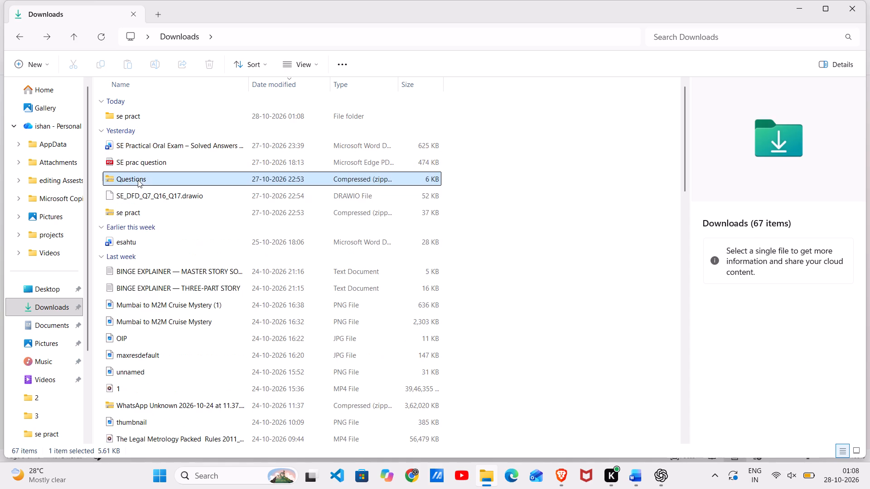
click(139, 192)
shift+click(126, 215)
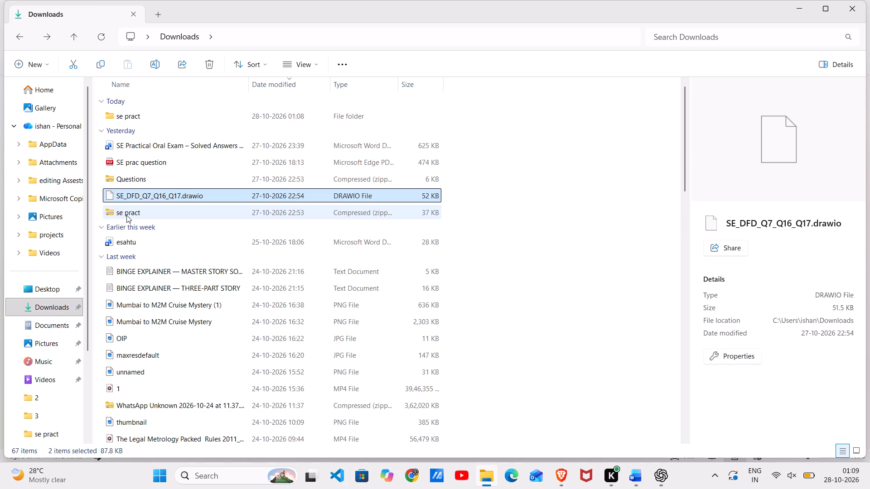
key(Delete)
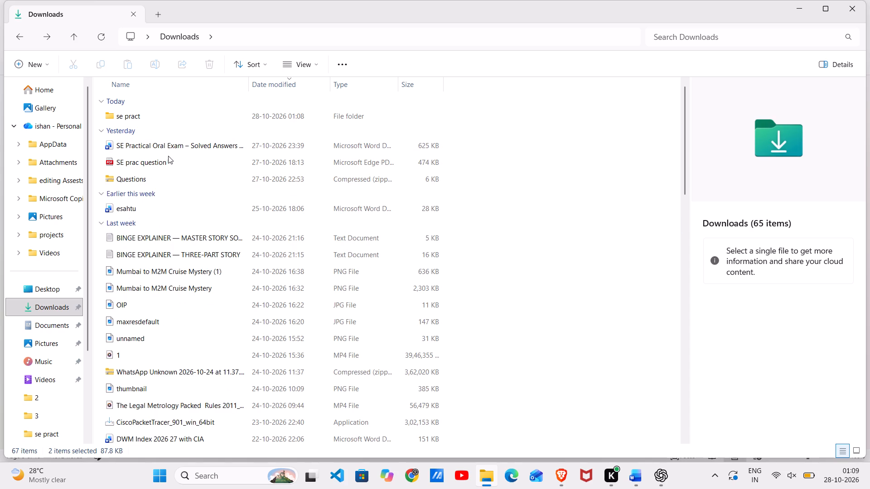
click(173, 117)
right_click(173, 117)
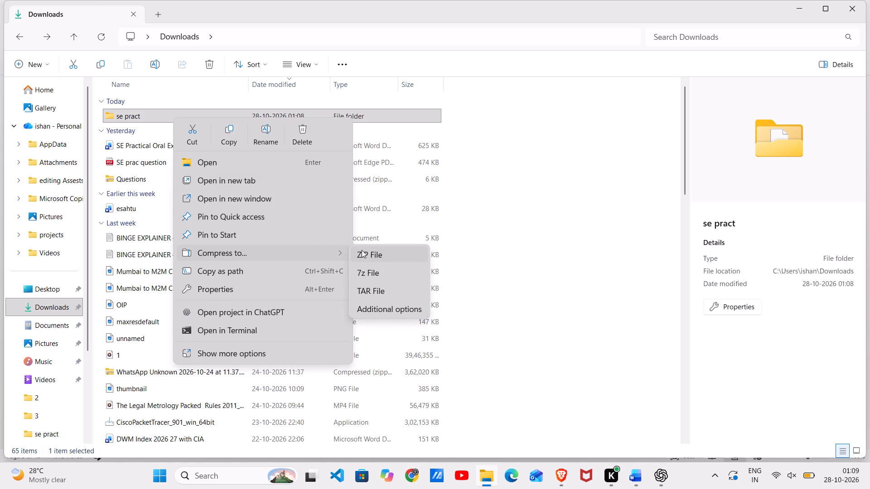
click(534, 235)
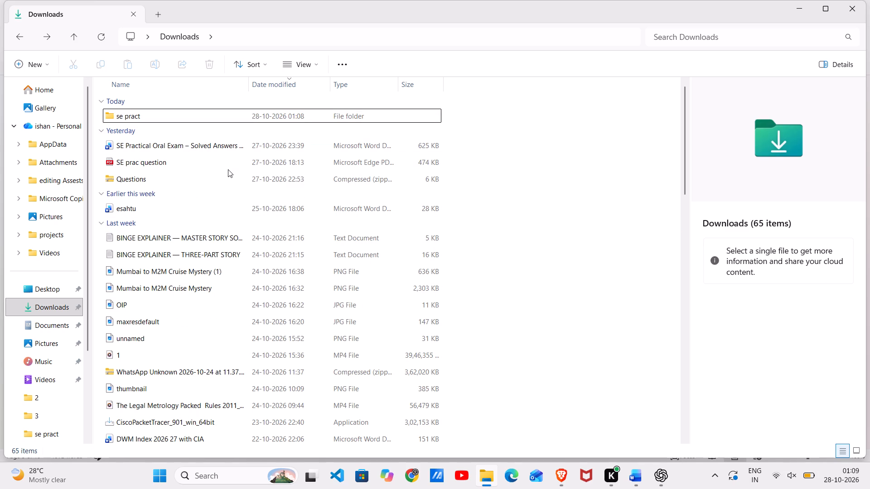
Extract the Questions archive to the Questions folder in Downloads and open the inner Questions folder.
double_click(139, 175)
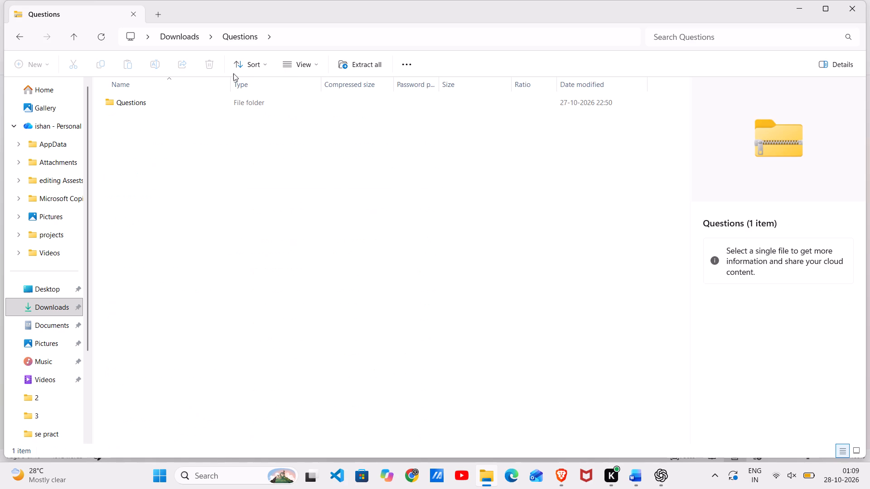
click(339, 62)
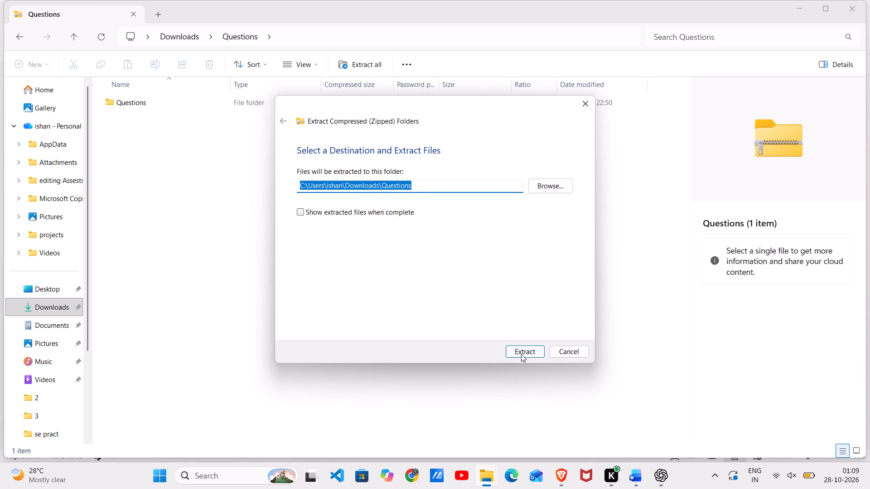
click(521, 354)
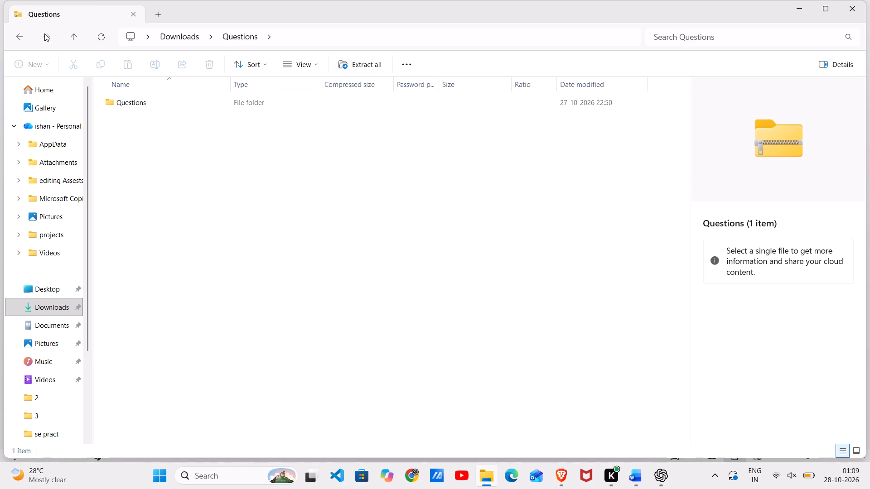
click(19, 42)
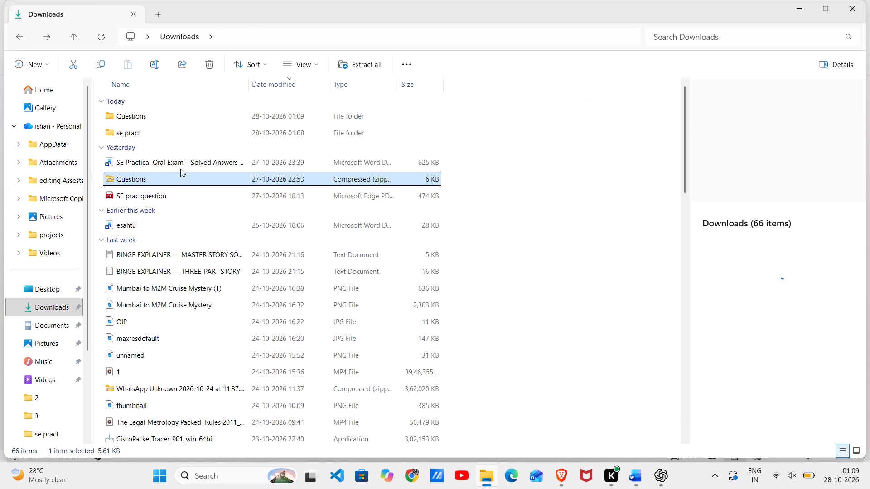
double_click(163, 118)
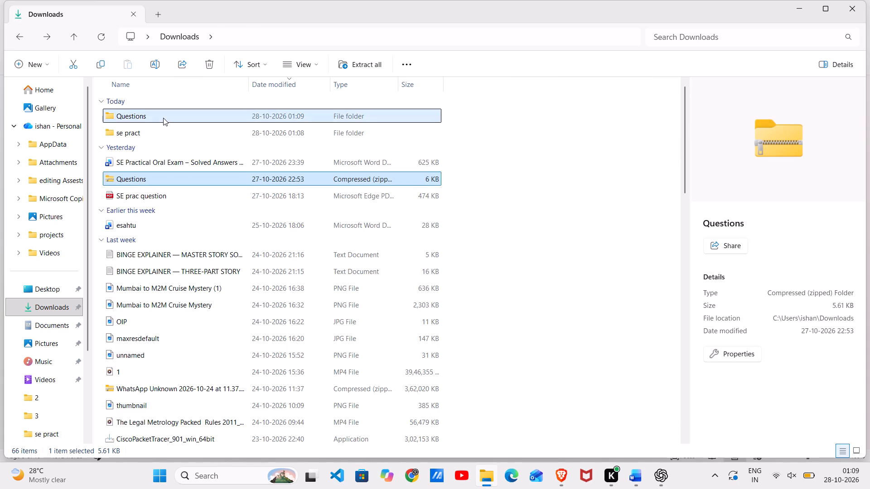
double_click(163, 118)
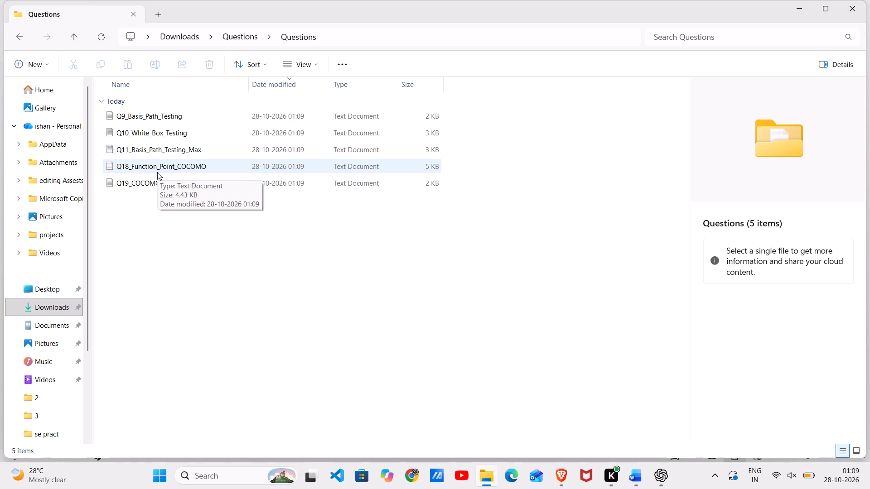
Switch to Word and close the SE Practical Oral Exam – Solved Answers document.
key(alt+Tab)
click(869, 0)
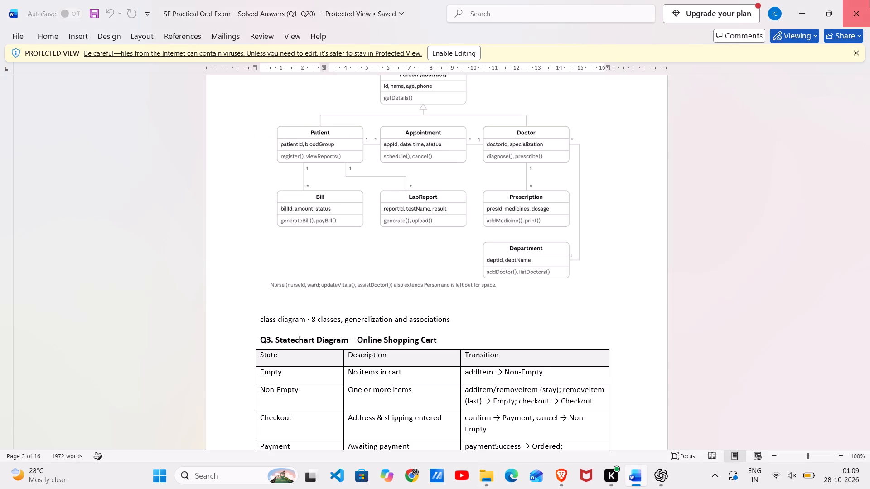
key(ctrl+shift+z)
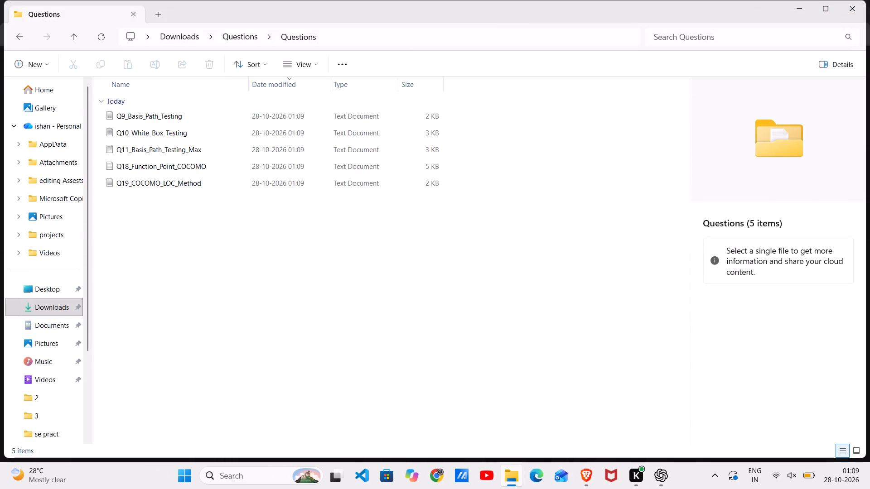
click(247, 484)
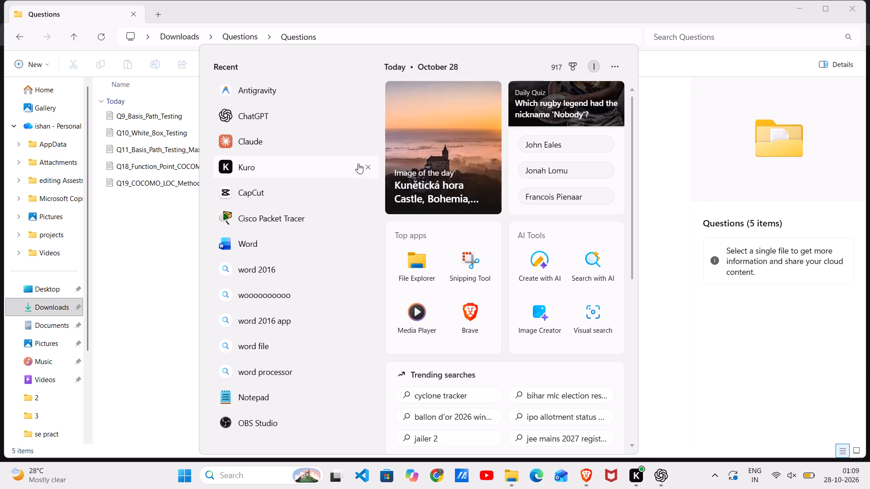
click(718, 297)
Switch to Brave and open SE Practical Oral Exam – Solved Answers (Q1–Q20).docx from the recent download history.
click(515, 483)
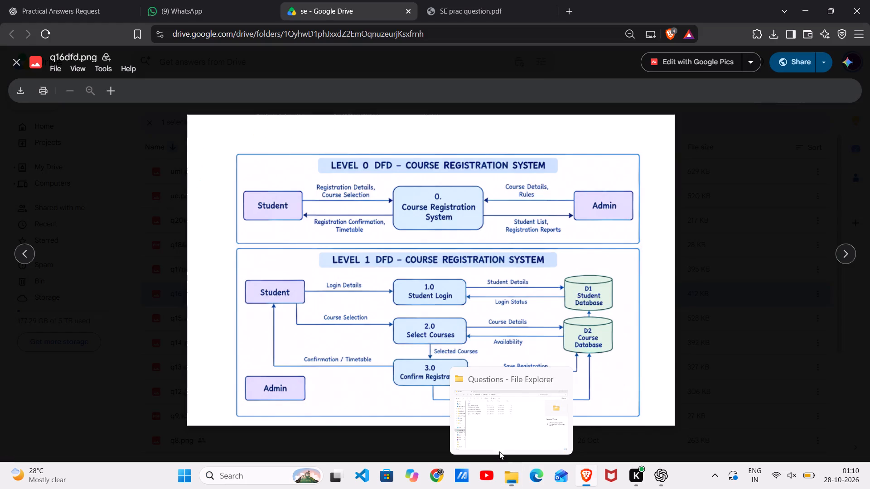
click(768, 36)
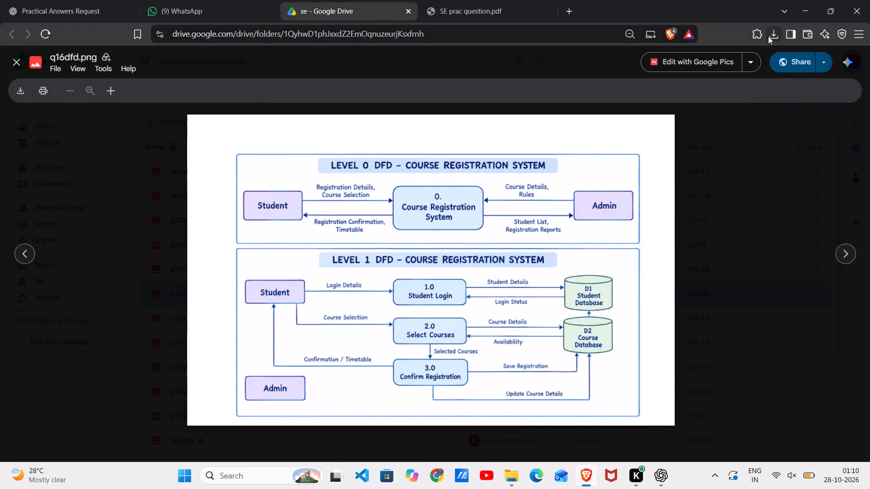
click(672, 187)
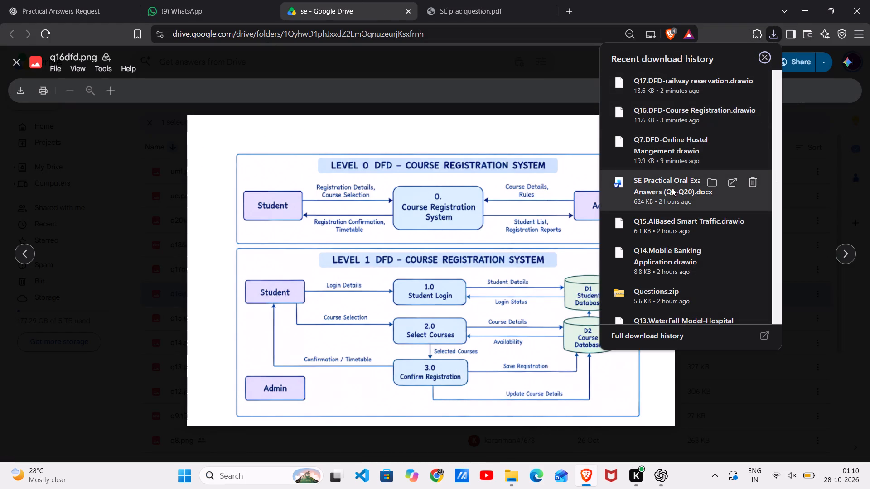
double_click(672, 188)
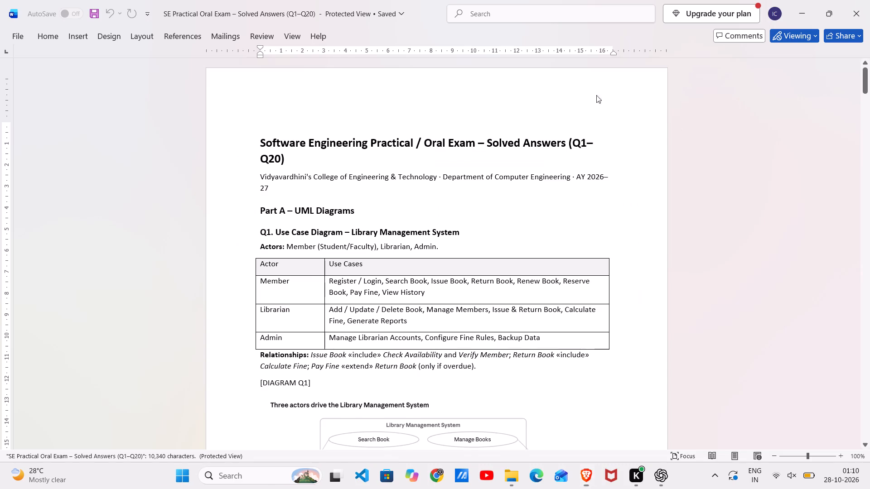
Look through the solved answers from the UML diagrams to the software process models to identify the numerical questions.
scroll(412, 215, down, 8)
scroll(396, 196, down, 15)
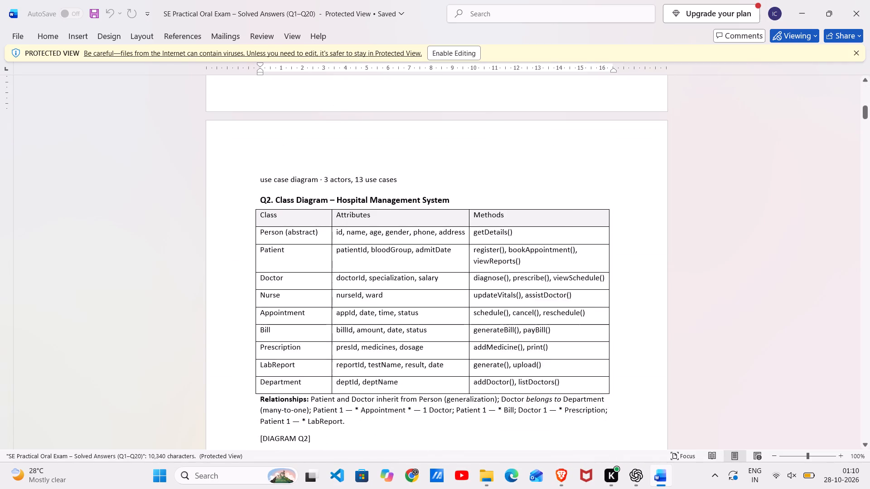
scroll(393, 193, down, 8)
scroll(393, 204, up, 5)
scroll(393, 204, down, 8)
scroll(393, 204, down, 13)
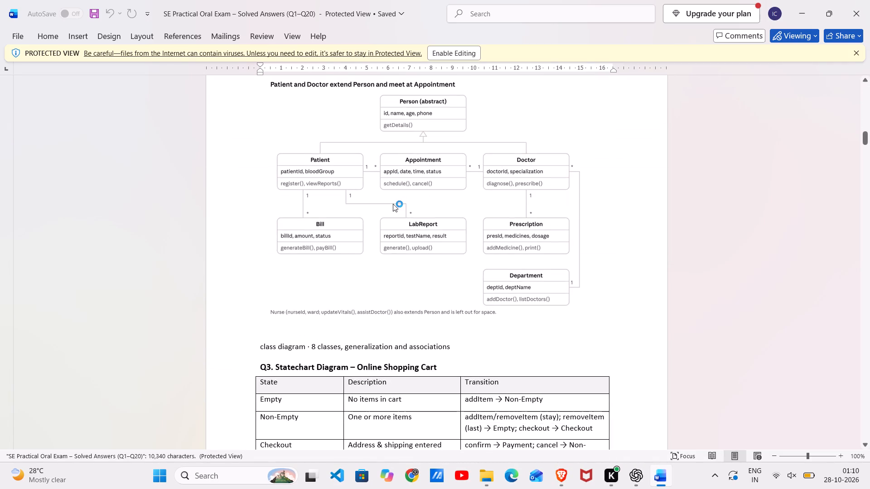
scroll(393, 204, down, 13)
scroll(393, 204, down, 12)
scroll(393, 205, down, 12)
scroll(400, 242, down, 5)
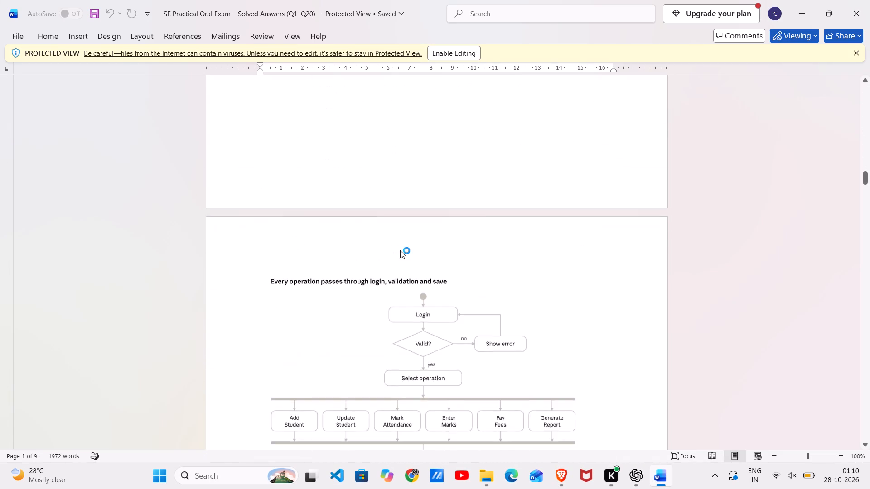
scroll(400, 250, down, 12)
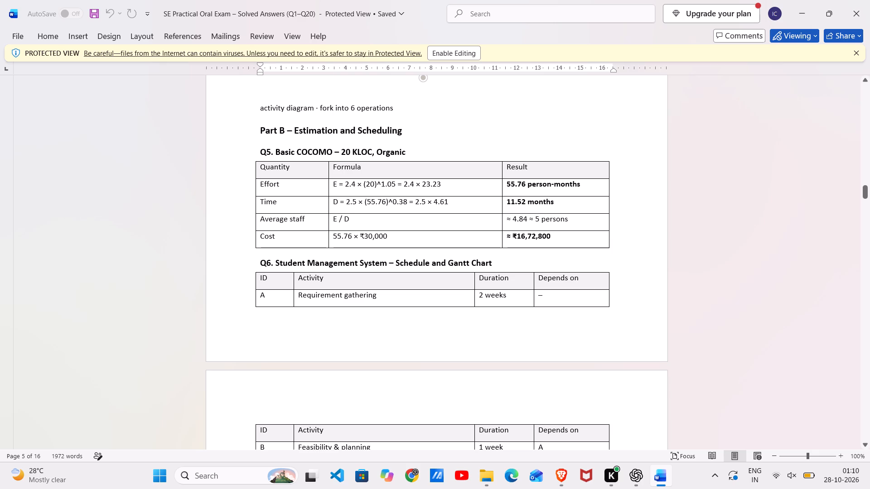
scroll(402, 251, down, 4)
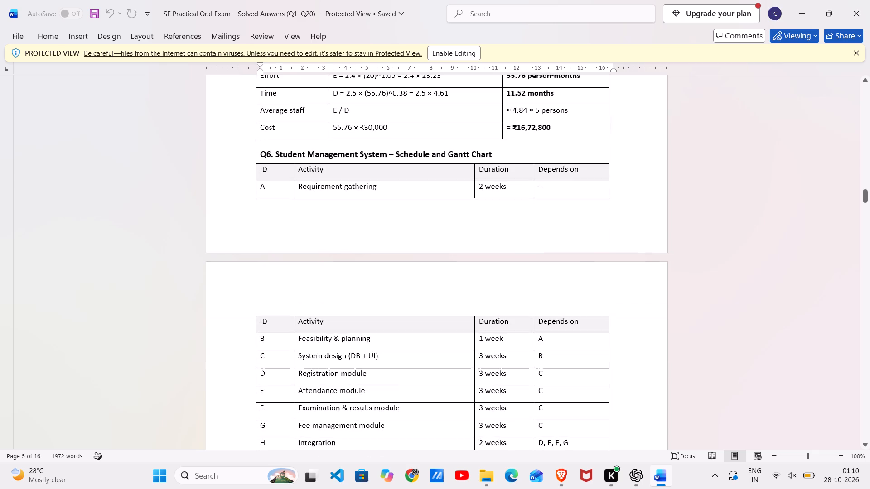
scroll(402, 251, down, 13)
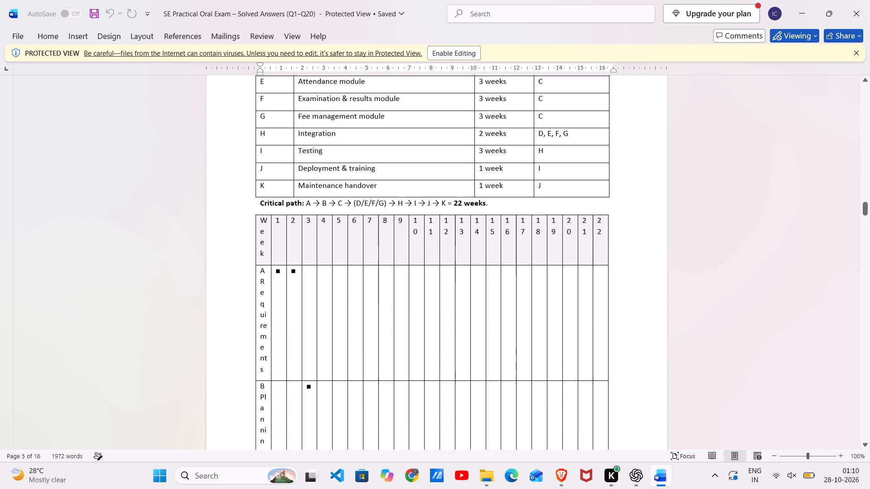
scroll(402, 251, down, 20)
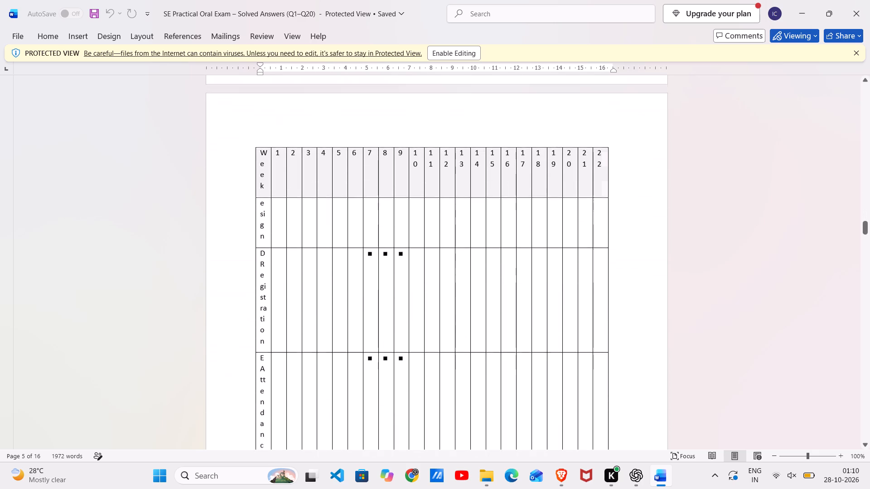
scroll(402, 251, down, 16)
scroll(401, 255, down, 10)
scroll(399, 260, down, 11)
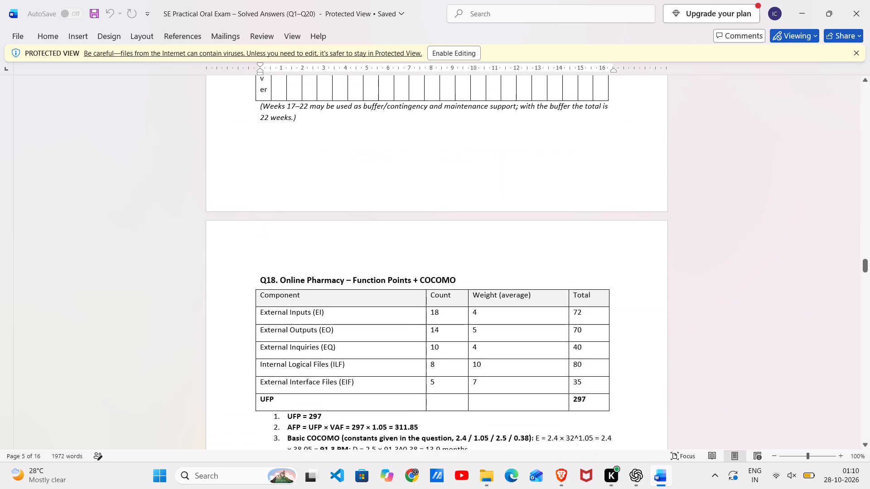
scroll(399, 260, down, 3)
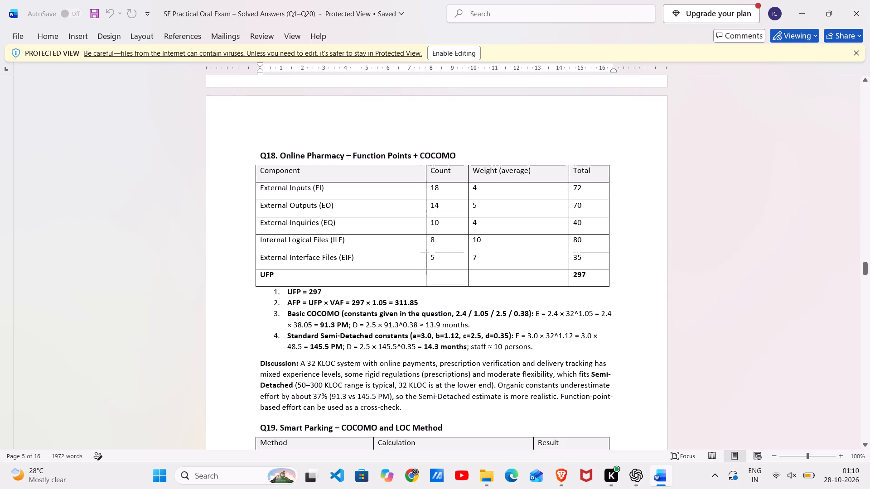
scroll(396, 268, down, 17)
scroll(391, 276, down, 20)
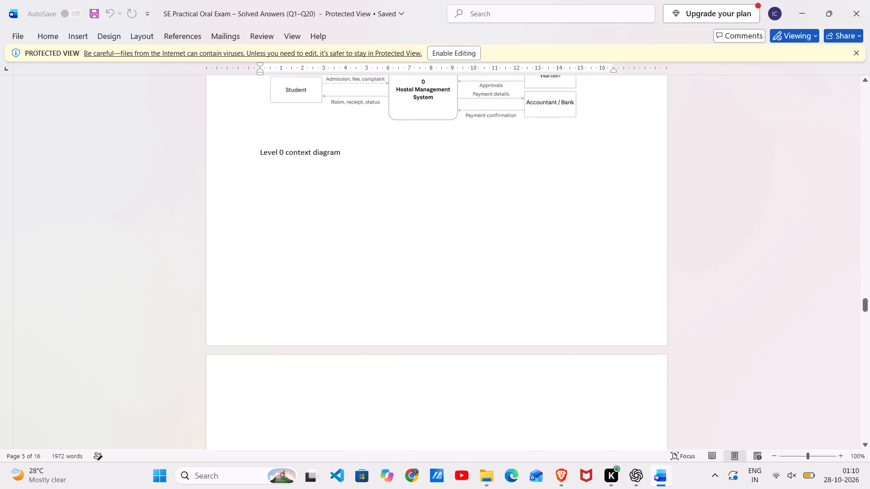
scroll(377, 288, down, 10)
scroll(376, 290, down, 11)
scroll(376, 290, down, 10)
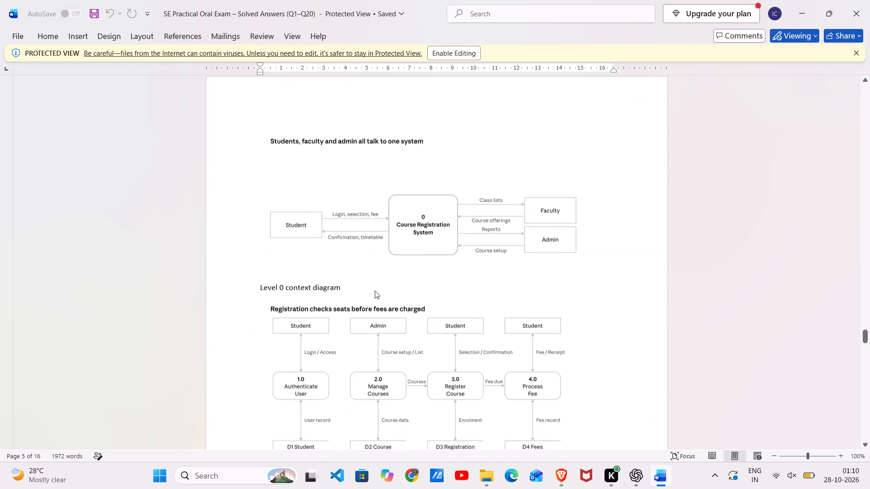
scroll(374, 291, down, 18)
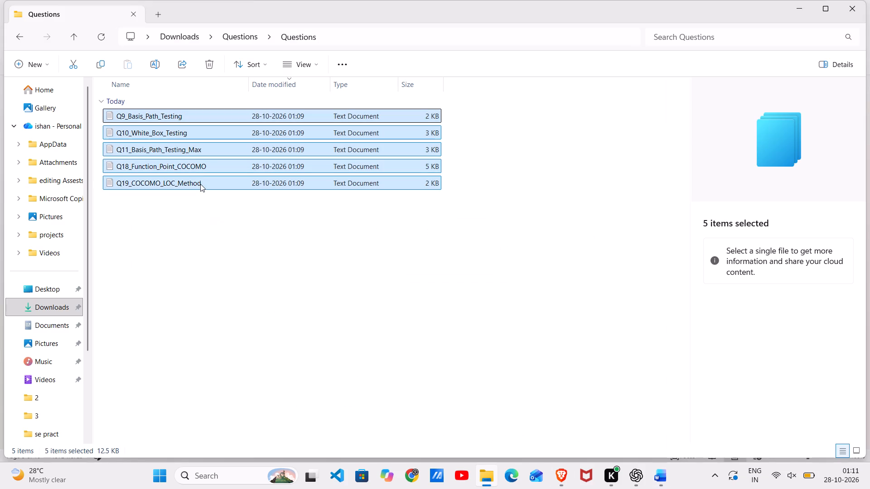
key(ctrl+c)
click(18, 39)
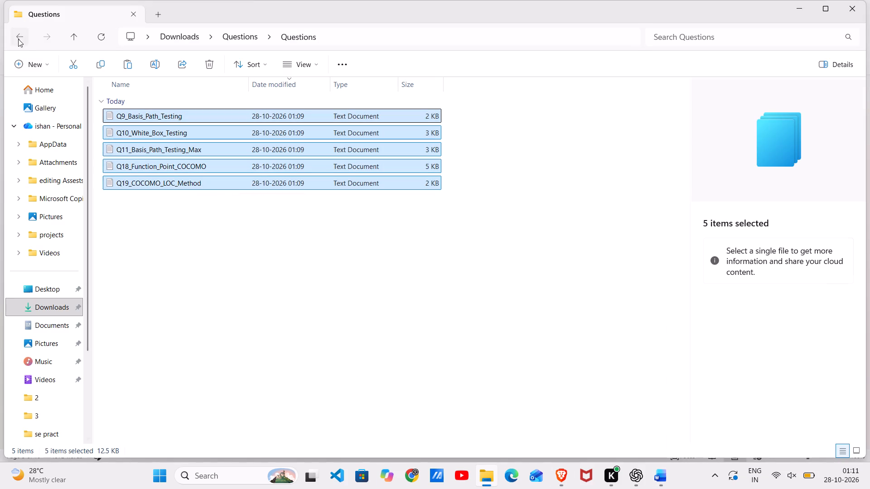
click(16, 44)
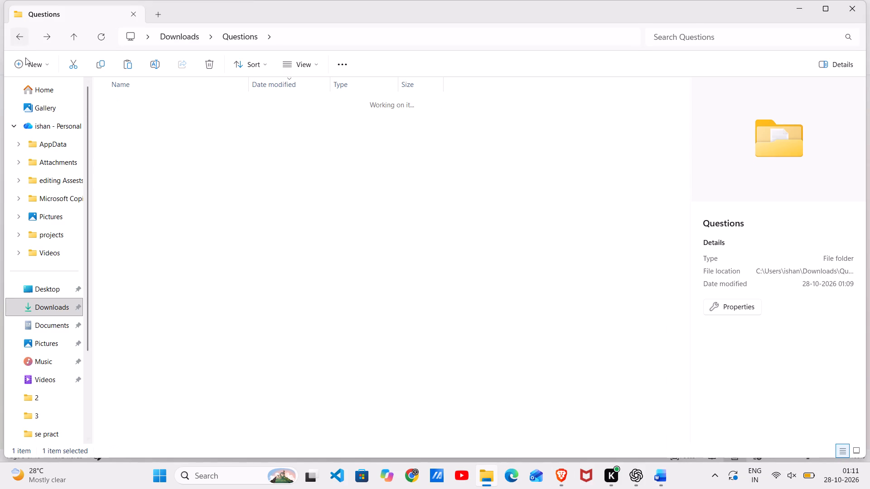
double_click(121, 135)
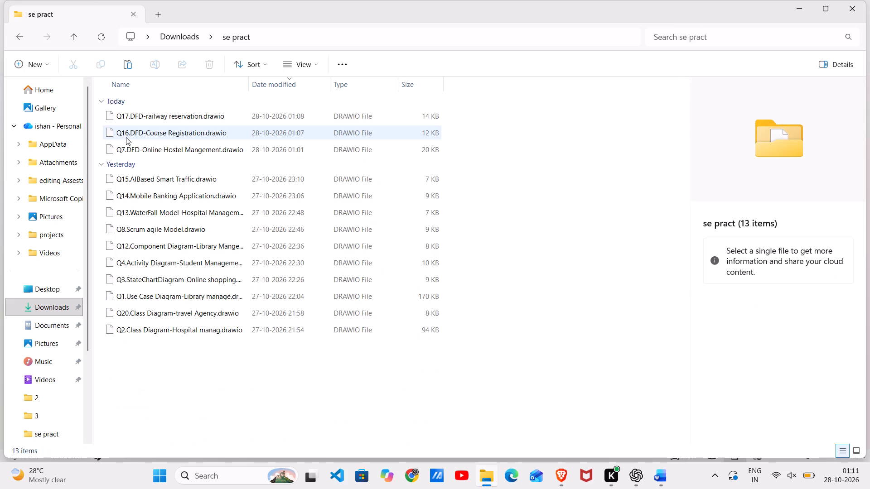
key(ctrl+v)
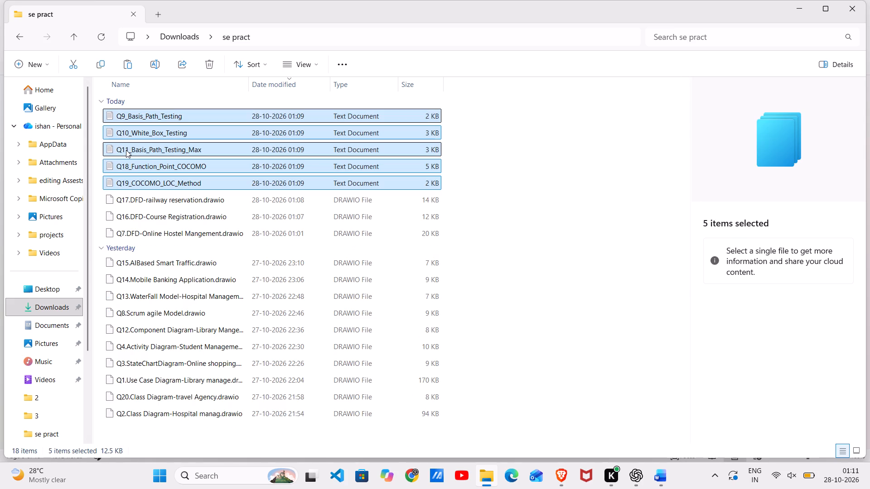
click(630, 185)
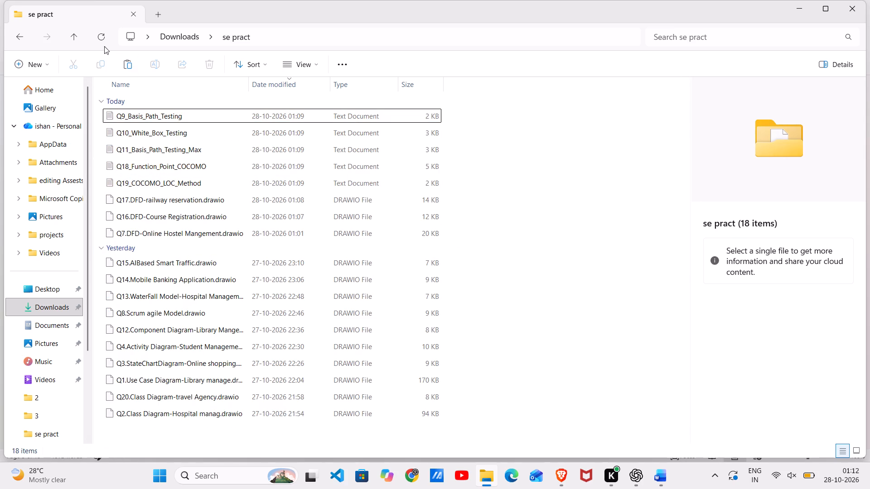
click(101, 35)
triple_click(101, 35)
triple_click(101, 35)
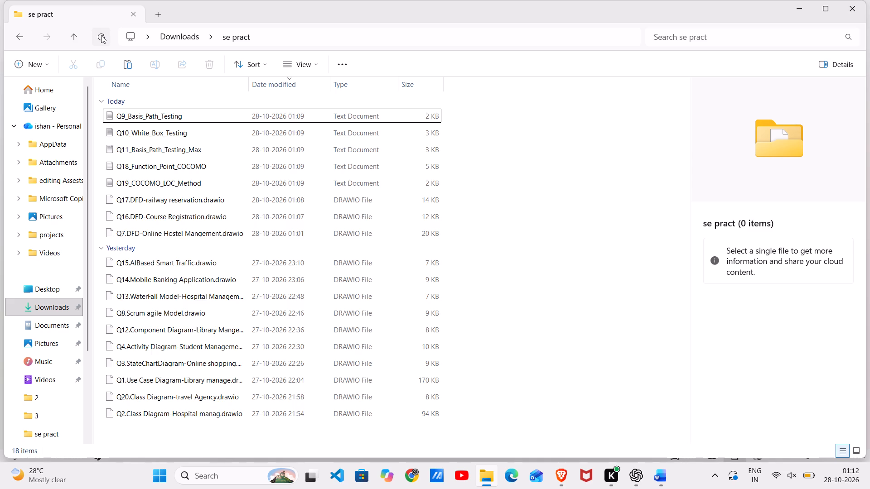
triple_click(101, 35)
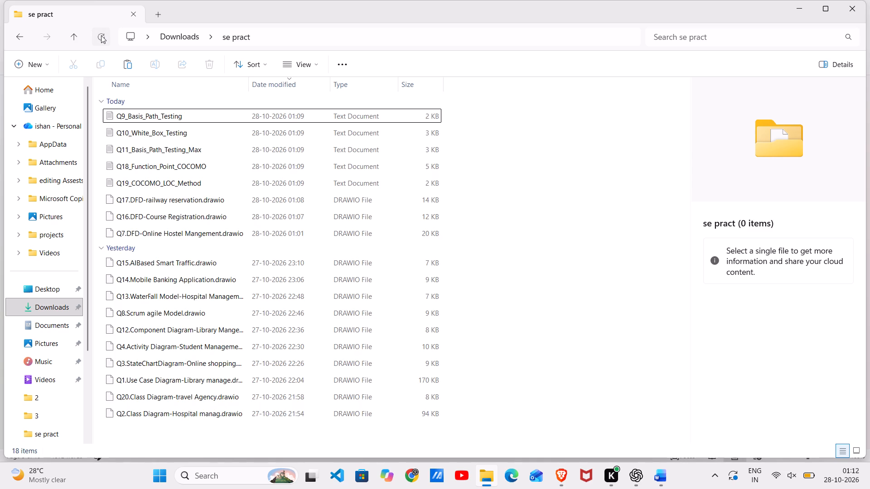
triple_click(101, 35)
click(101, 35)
Return to Downloads and compress the se pract folder into a ZIP file.
click(13, 38)
right_click(166, 115)
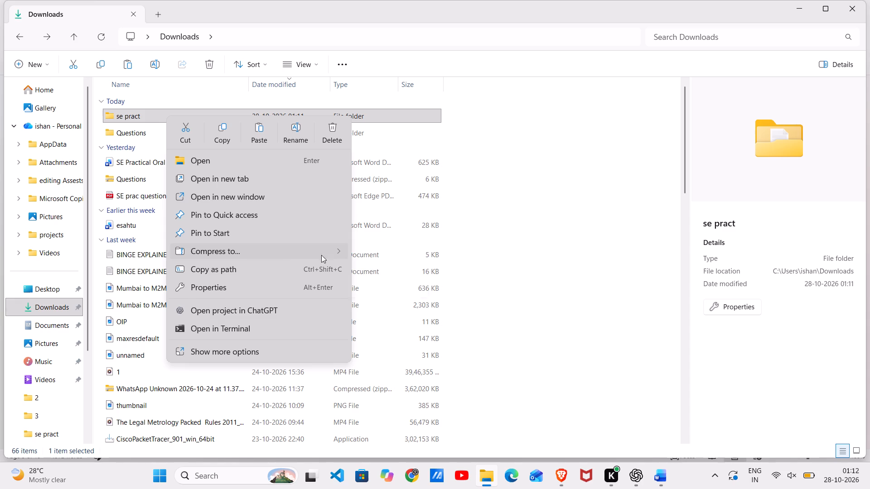
click(368, 250)
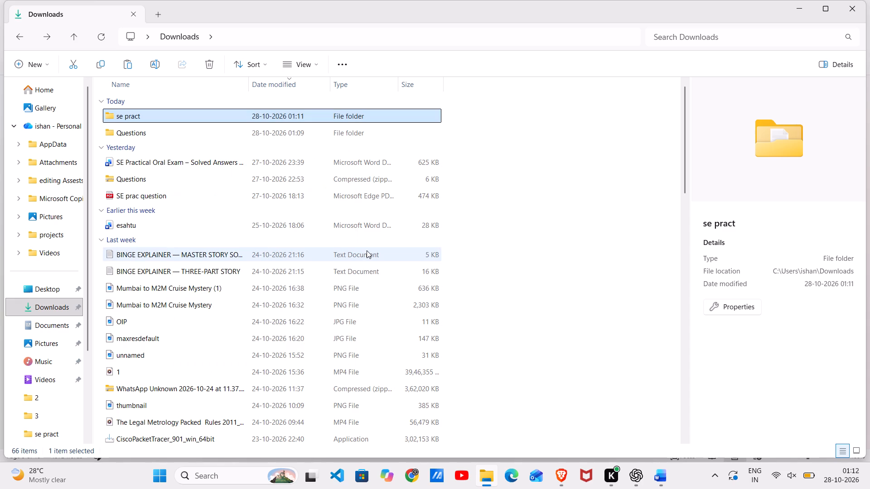
click(480, 213)
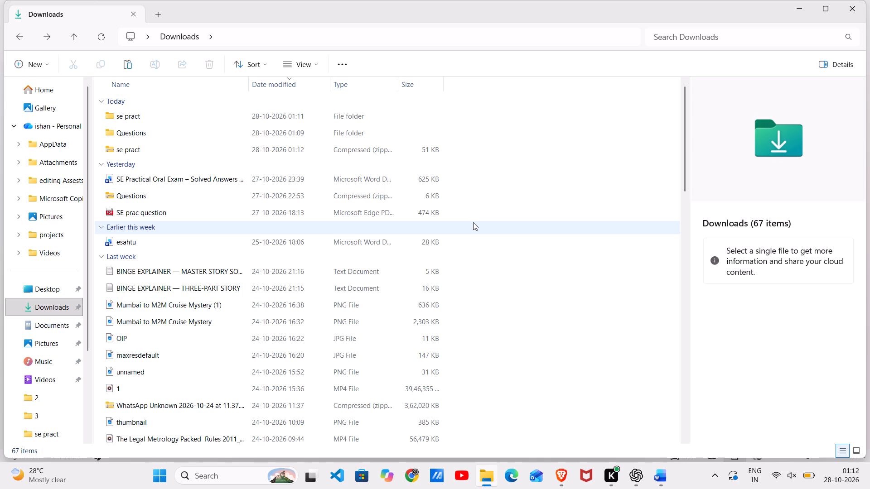
Permanently delete the old se pract folder from the ESD-ISO (D:) drive.
click(160, 151)
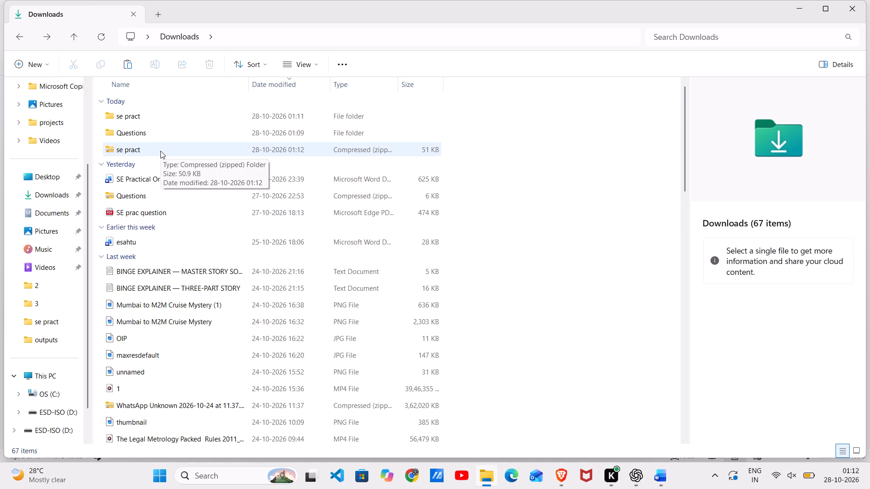
click(178, 117)
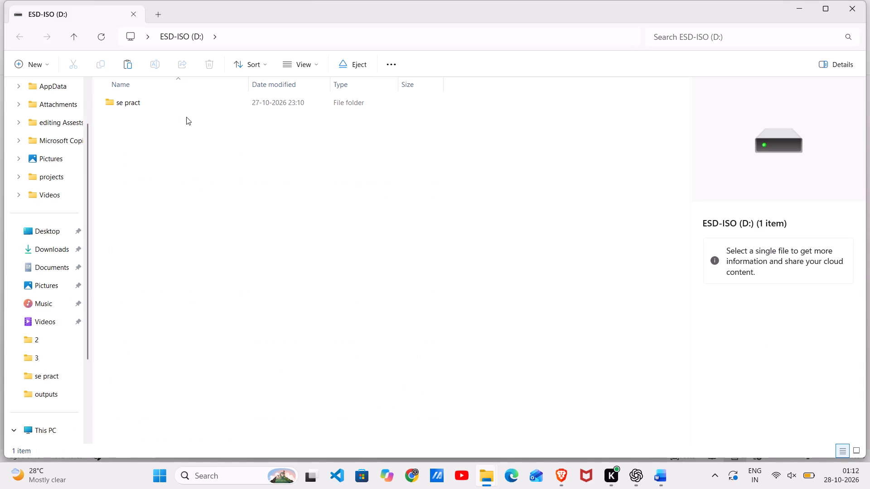
click(199, 100)
key(Delete)
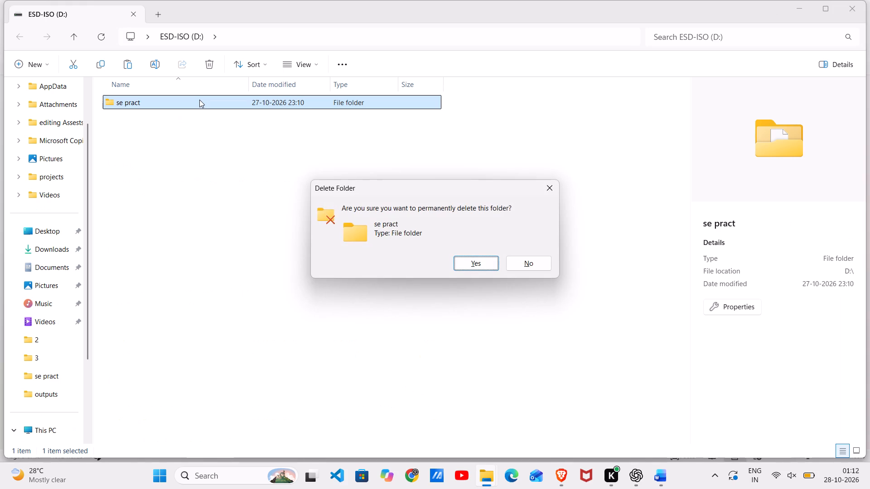
click(483, 261)
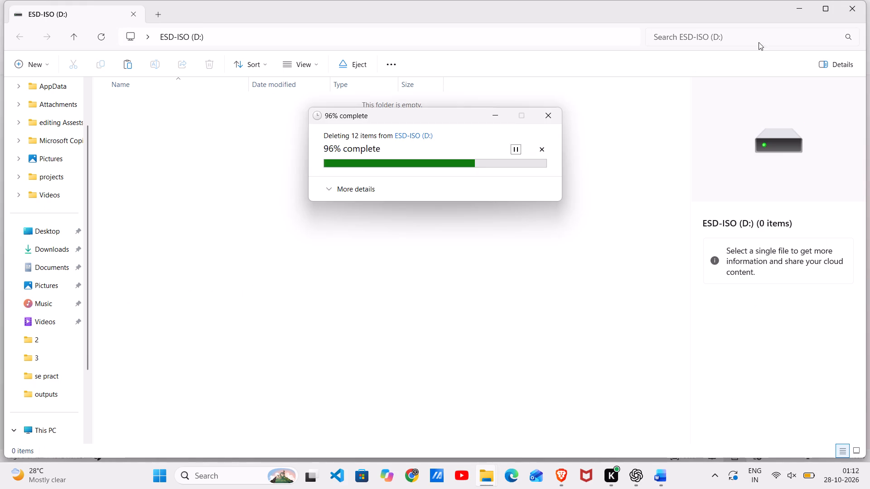
Copy the se pract folder from Downloads onto the ESD-ISO (D:) drive and open the copy.
key(alt+Tab)
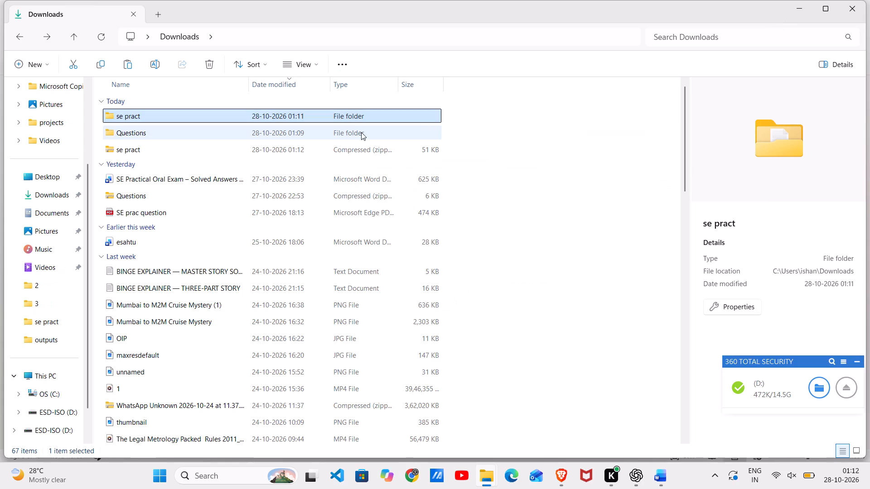
click(348, 120)
key(ctrl+c)
key(alt+Tab)
key(ctrl+v)
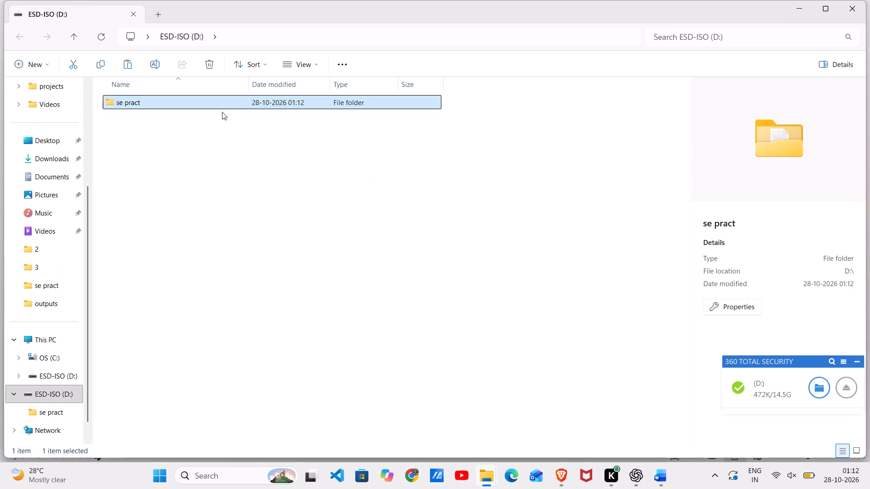
double_click(216, 102)
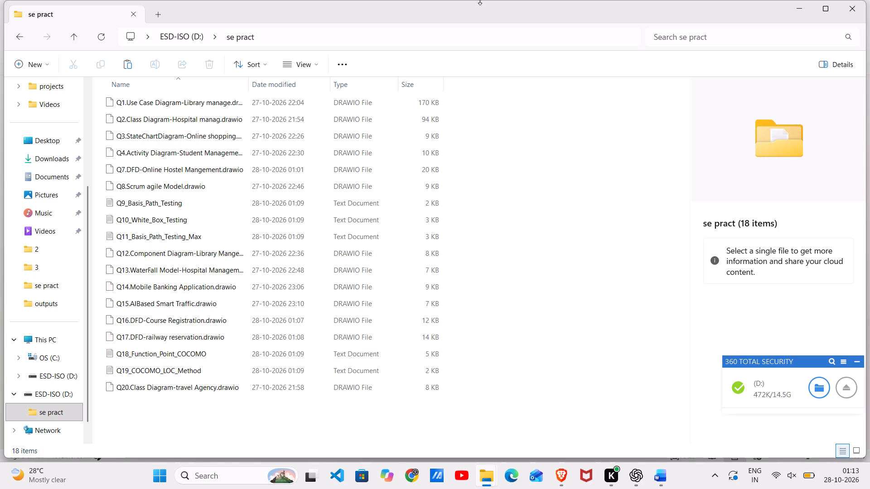
Switch to the browser and open q5.pdf from the se folder in Google Drive.
click(797, 13)
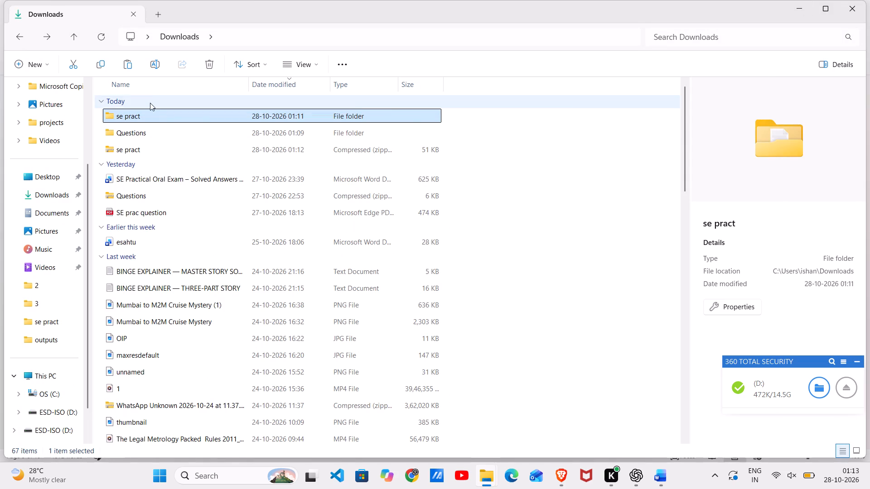
key(alt+Tab)
key(alt+Tab)
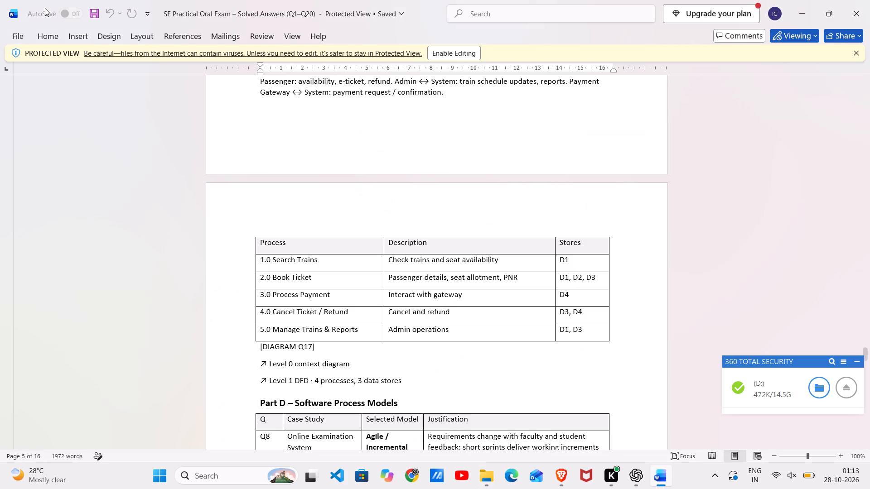
key(alt+Tab)
key(alt+Tab)
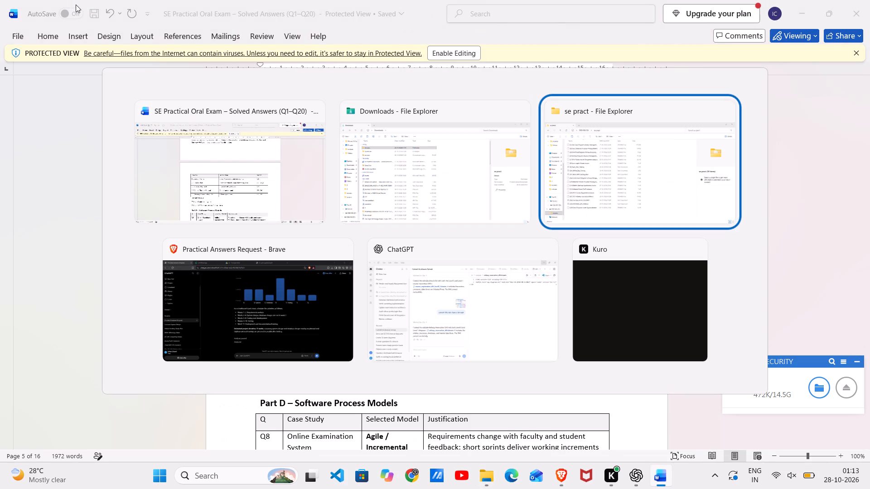
key(alt+Tab)
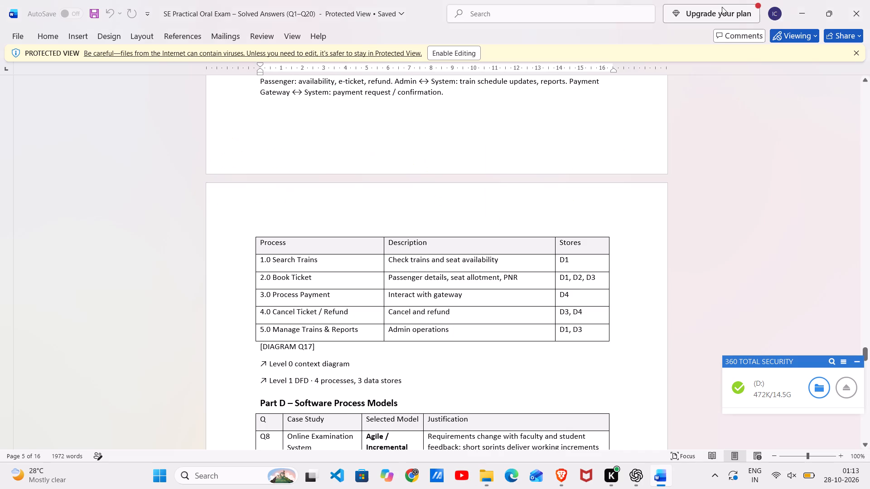
key(alt+Tab)
key(alt+Tab)
key(alt+Tab)
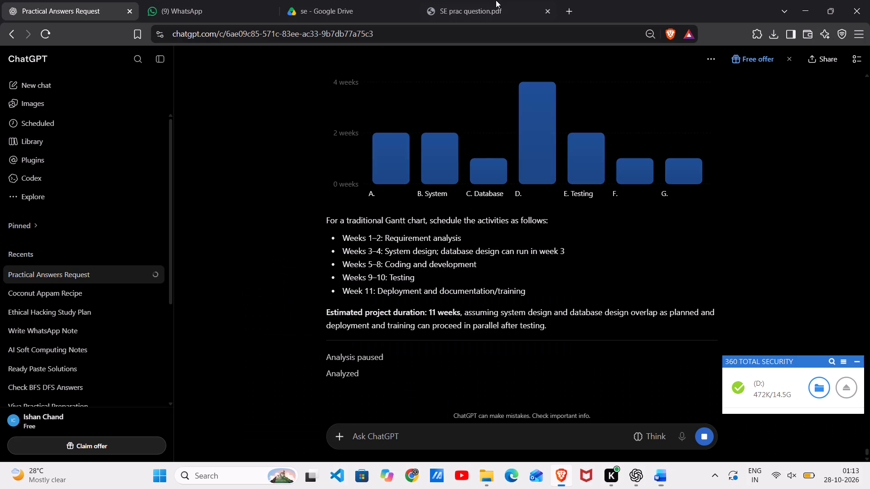
click(334, 9)
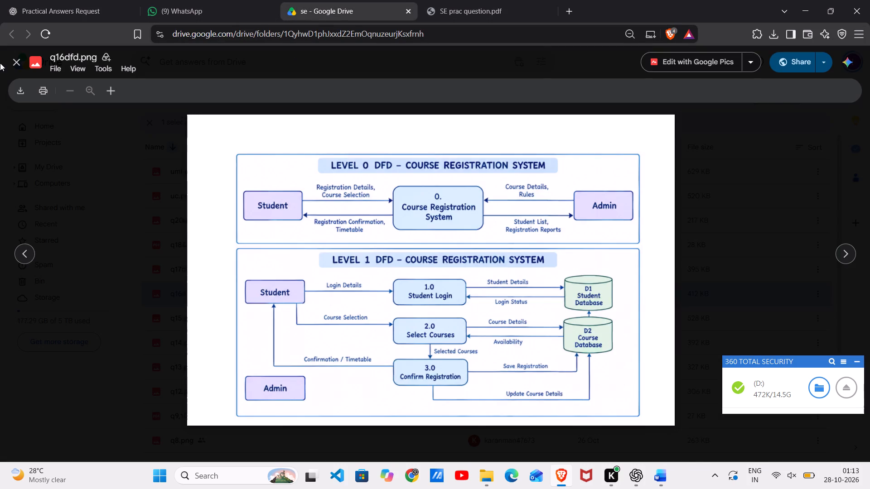
key(Escape)
scroll(78, 252, down, 2)
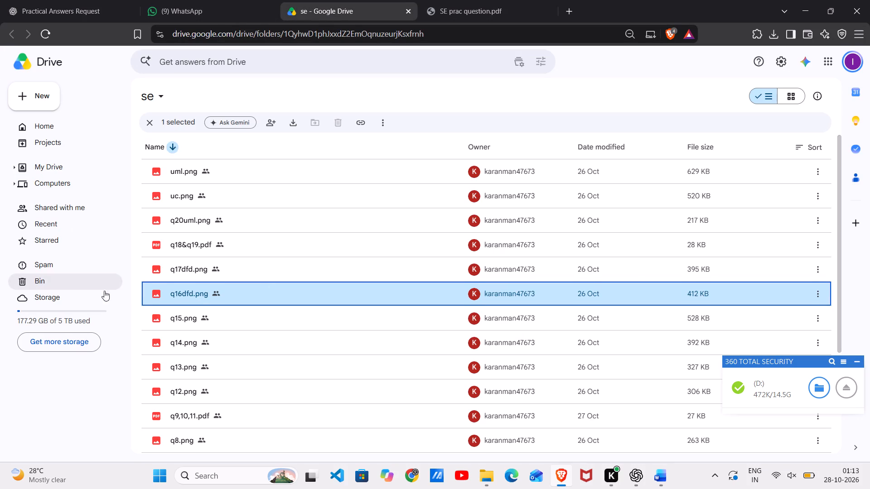
scroll(139, 324, down, 2)
double_click(172, 379)
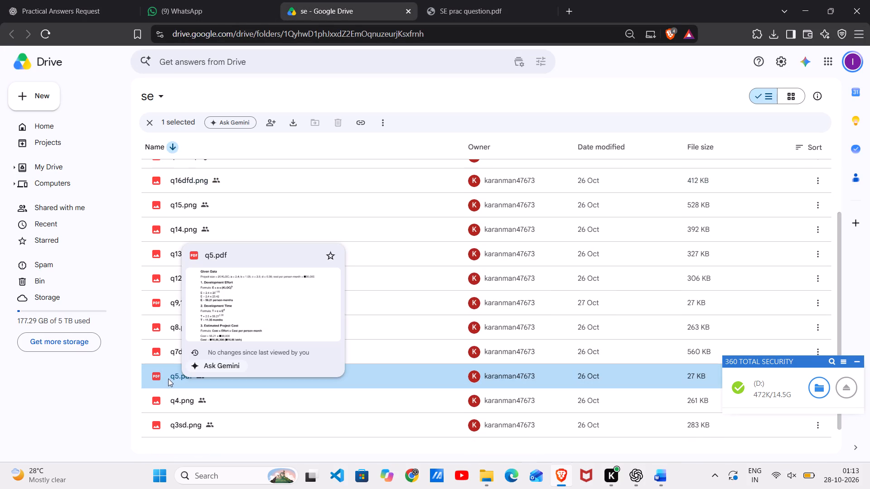
click(182, 321)
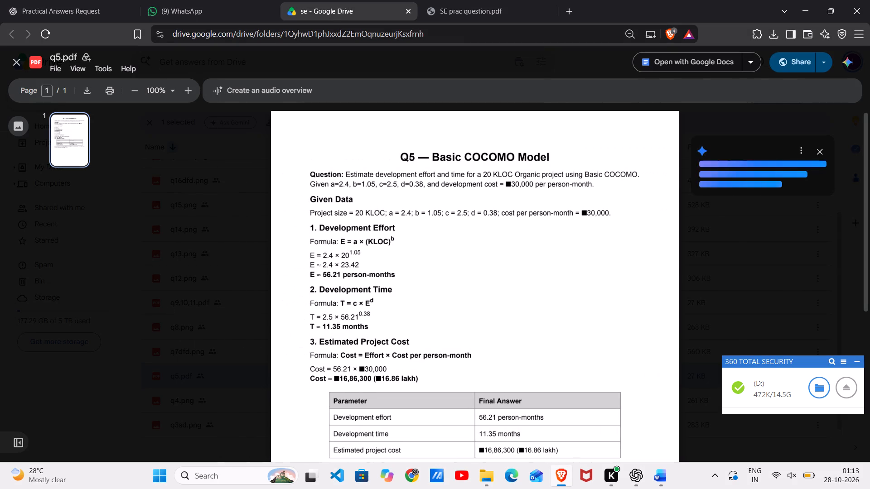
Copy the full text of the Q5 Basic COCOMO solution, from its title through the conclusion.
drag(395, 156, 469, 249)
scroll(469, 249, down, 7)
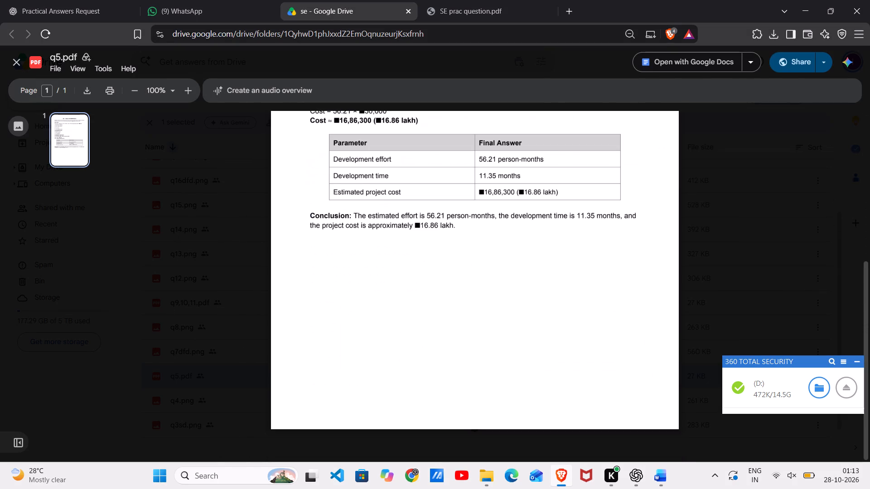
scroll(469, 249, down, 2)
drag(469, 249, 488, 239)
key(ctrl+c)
Switch to File Explorer and create a text document named Q5 in the se pract folder on D:.
key(alt+Tab)
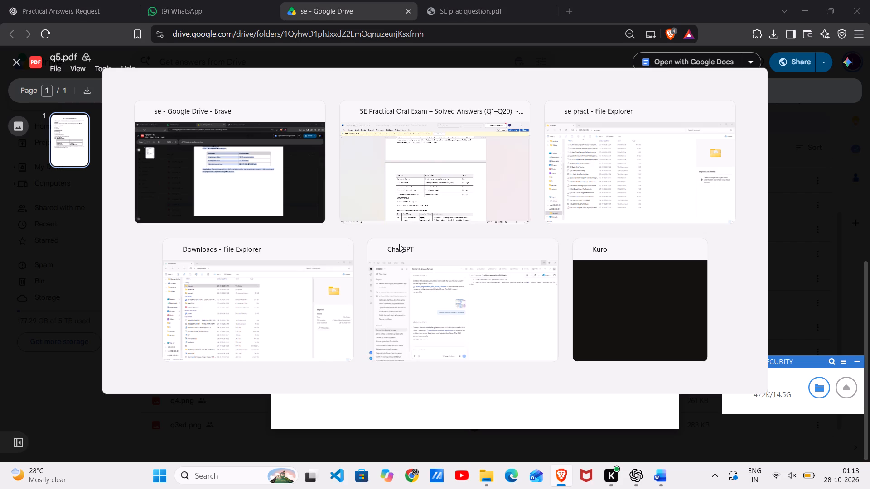
key(alt+Tab)
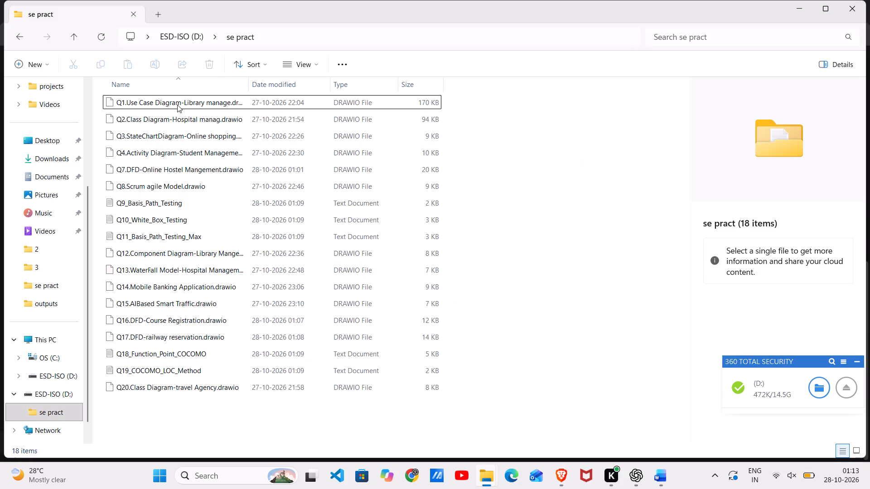
click(20, 62)
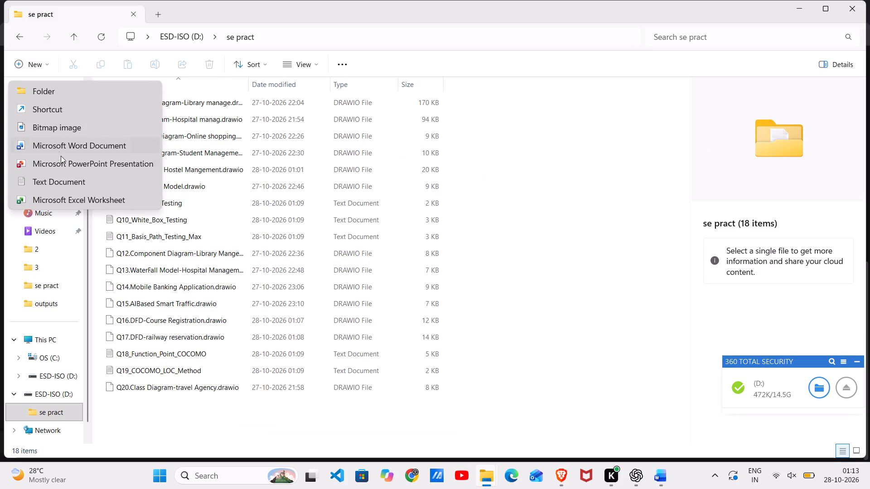
click(62, 177)
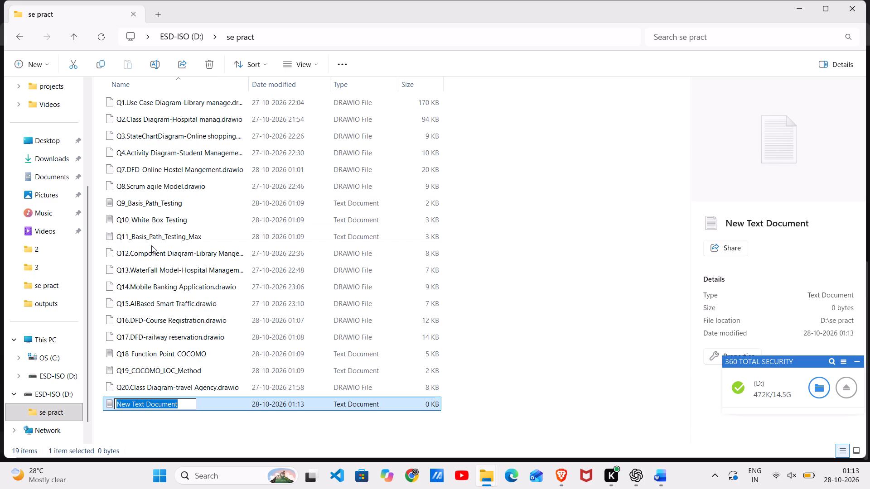
key(shift+q)
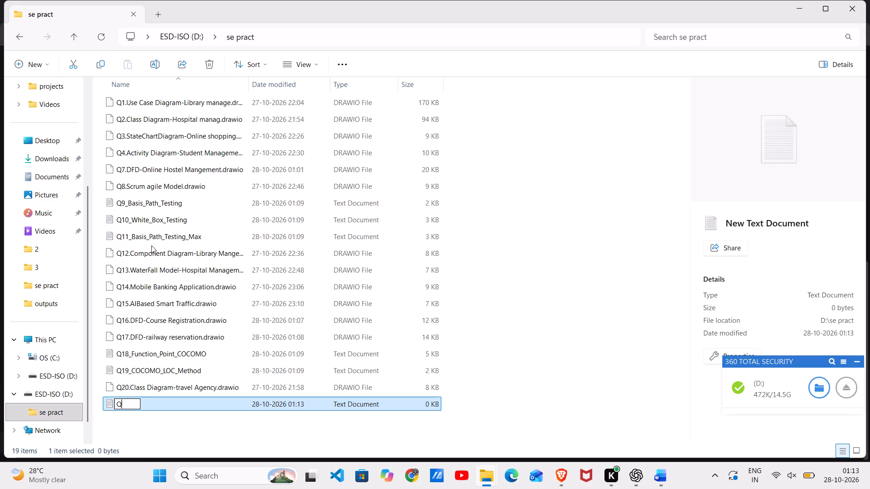
key(5)
key(alt+Tab)
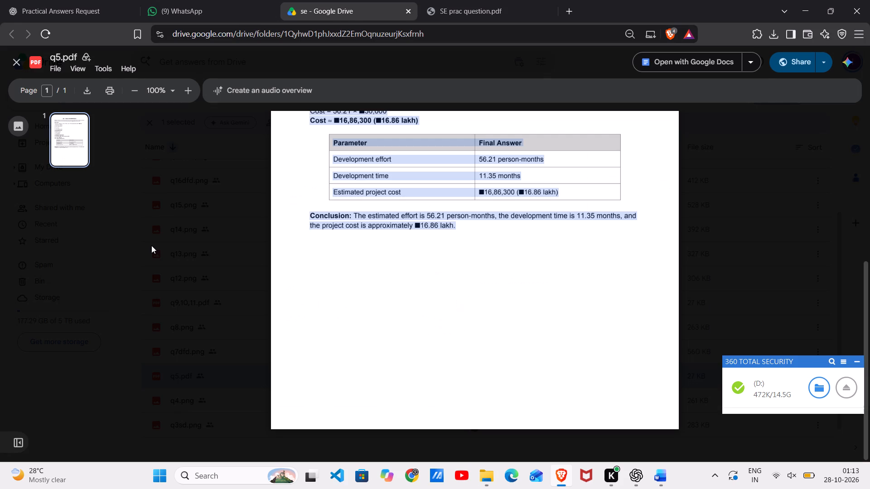
key(alt+Tab)
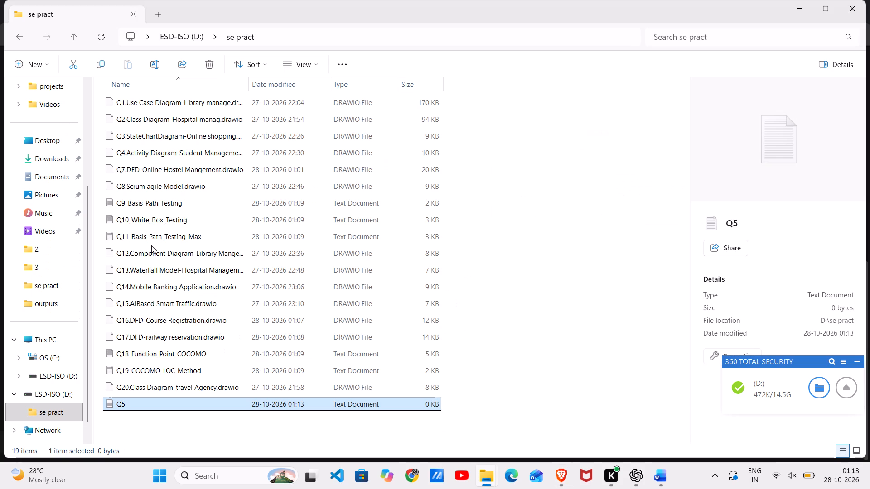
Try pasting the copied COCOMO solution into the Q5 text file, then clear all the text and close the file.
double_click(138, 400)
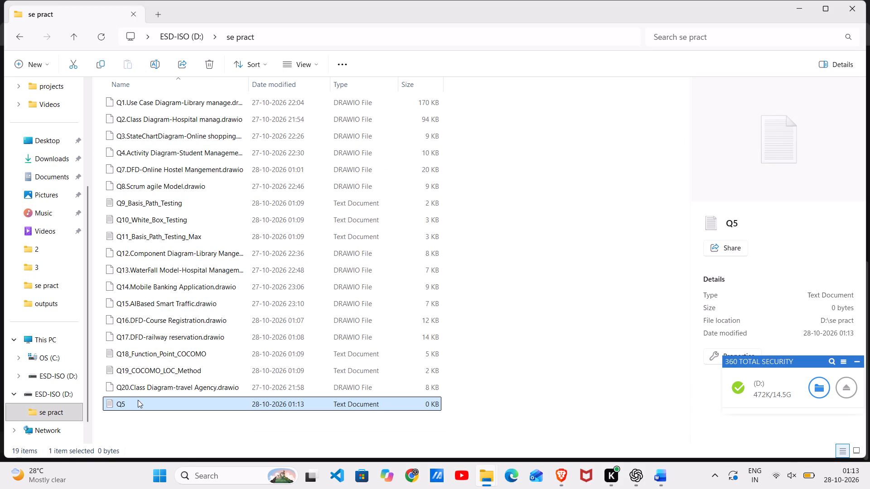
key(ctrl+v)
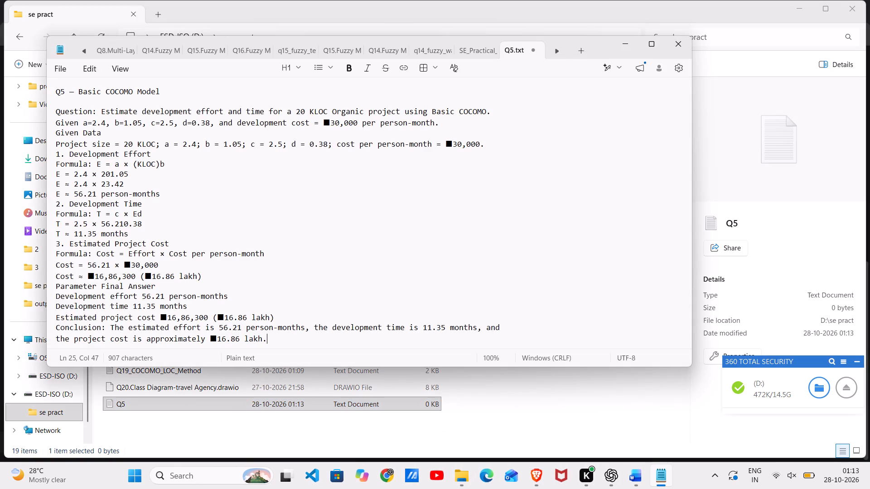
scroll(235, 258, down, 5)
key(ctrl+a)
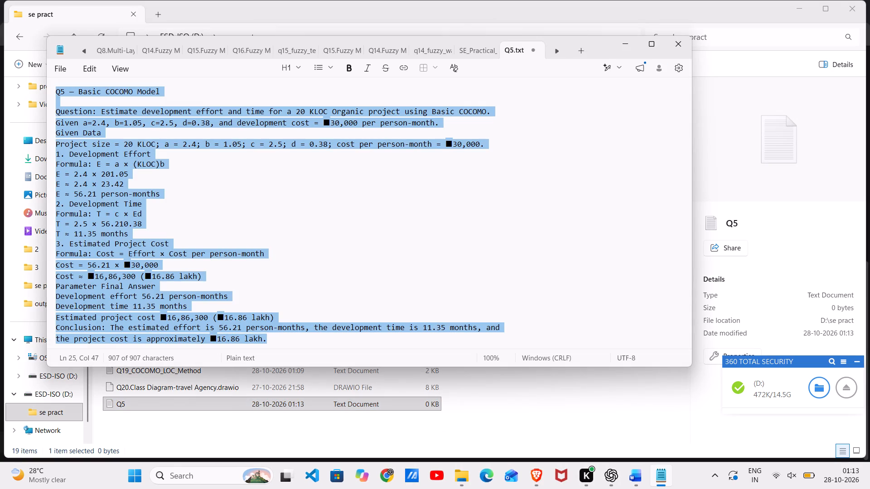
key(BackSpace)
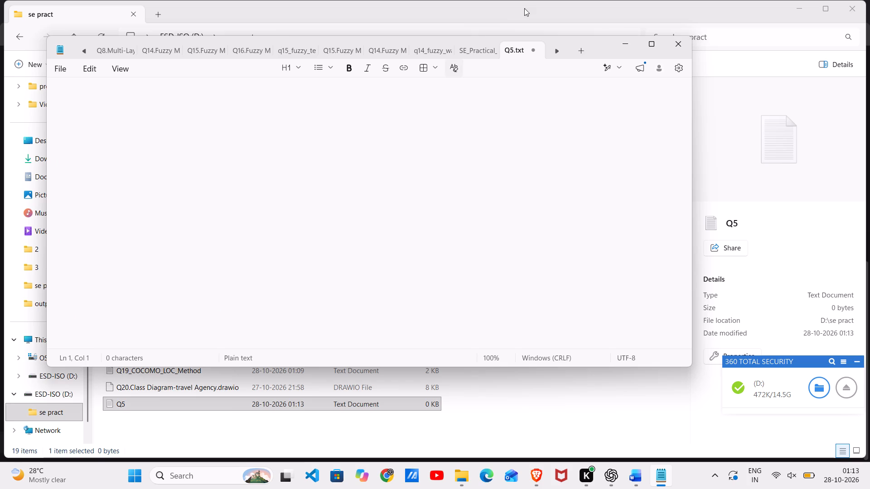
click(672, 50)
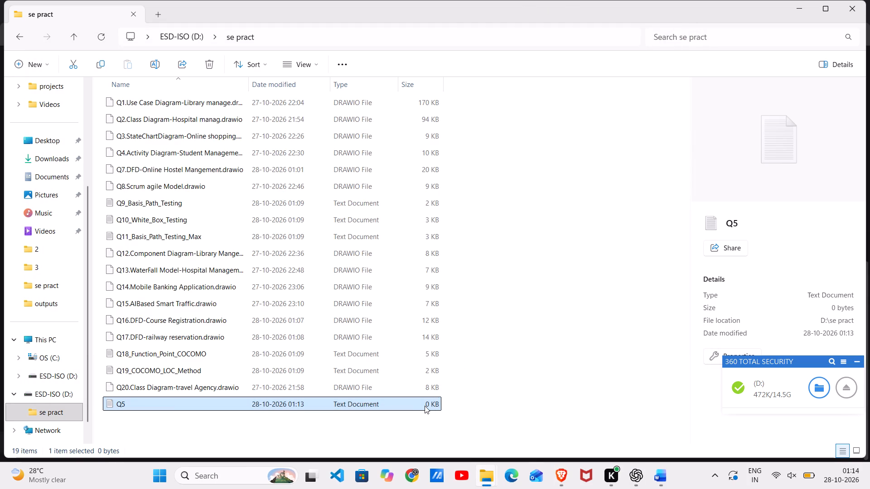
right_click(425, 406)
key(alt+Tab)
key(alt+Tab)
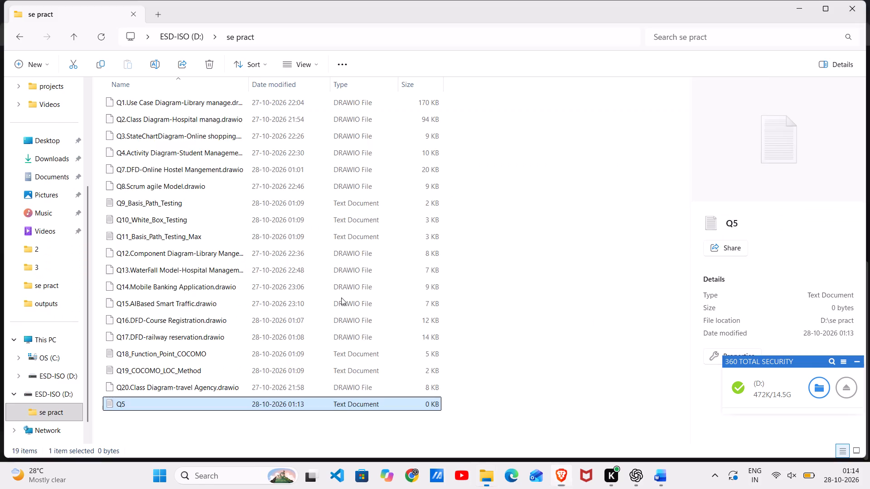